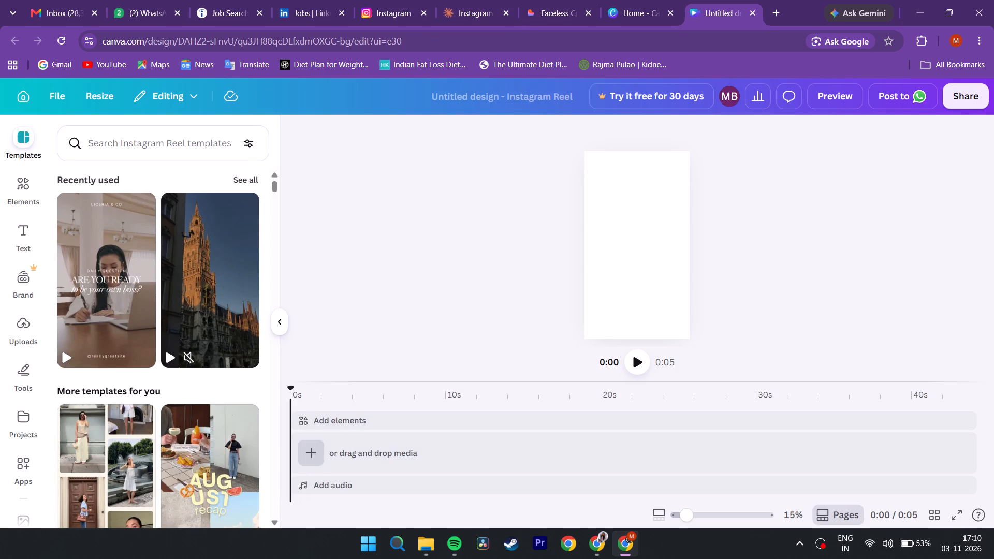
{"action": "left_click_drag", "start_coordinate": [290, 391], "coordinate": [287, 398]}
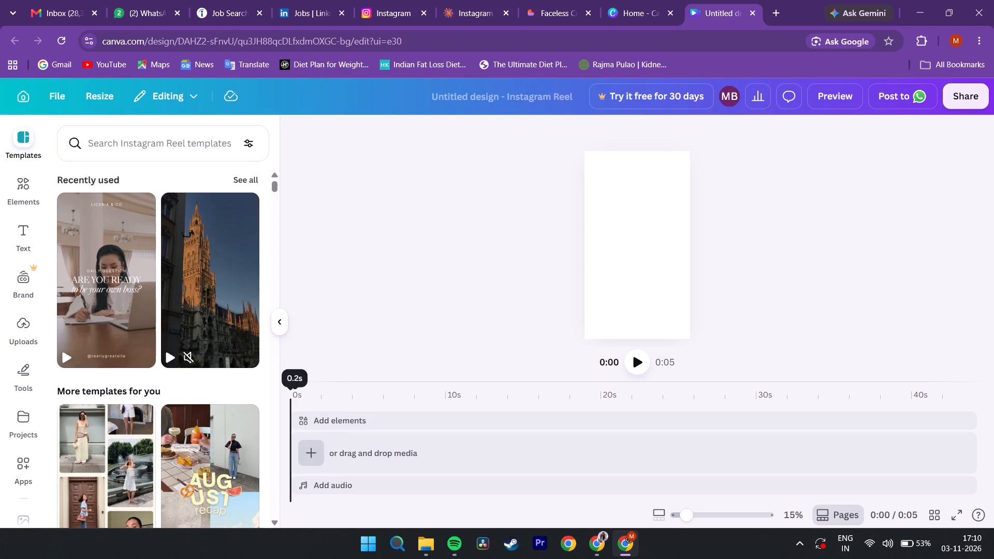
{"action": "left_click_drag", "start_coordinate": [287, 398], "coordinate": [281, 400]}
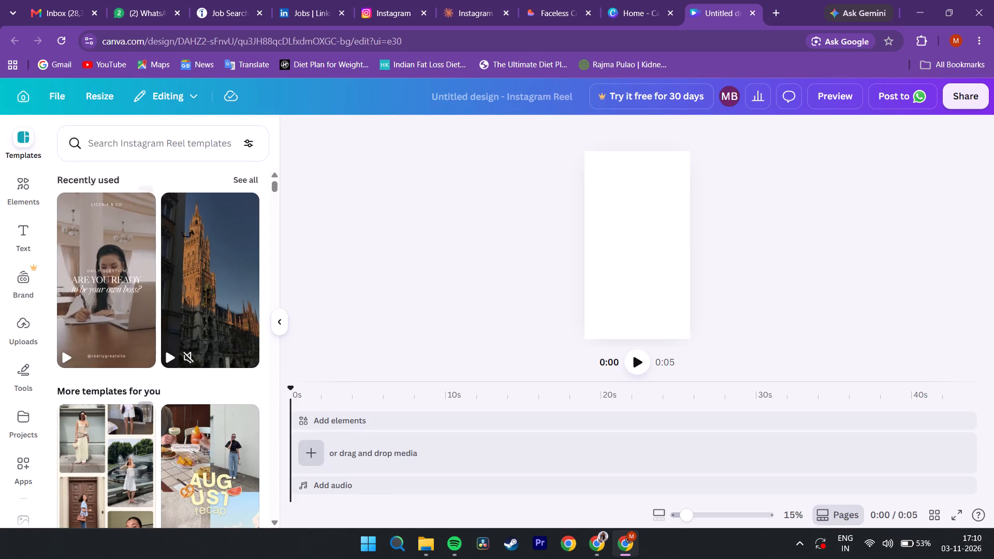
Browse the suggested Instagram Reel templates for one that suits the blank reel design.
{"action": "scroll", "coordinate": [127, 405], "scroll_direction": "down", "scroll_amount": 4}
{"action": "scroll", "coordinate": [197, 387], "scroll_direction": "down", "scroll_amount": 1}
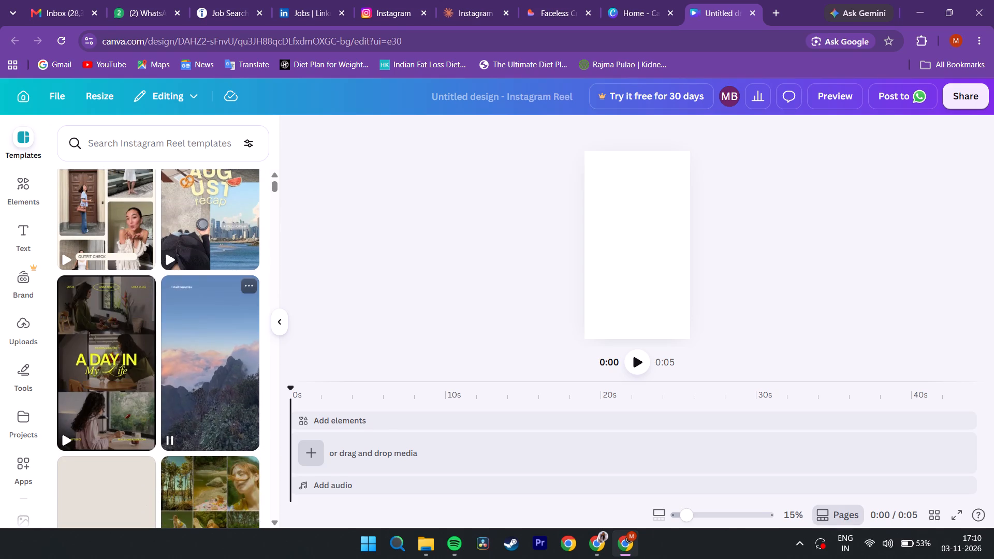
{"action": "scroll", "coordinate": [197, 387], "scroll_direction": "down", "scroll_amount": 1}
{"action": "scroll", "coordinate": [129, 337], "scroll_direction": "down", "scroll_amount": 2}
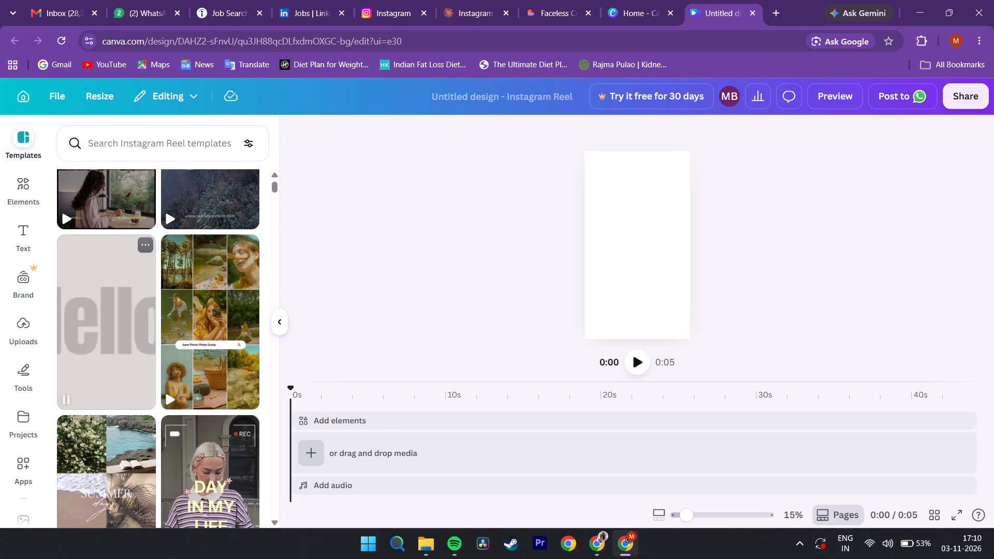
{"action": "scroll", "coordinate": [122, 364], "scroll_direction": "down", "scroll_amount": 2}
{"action": "scroll", "coordinate": [213, 369], "scroll_direction": "down", "scroll_amount": 1}
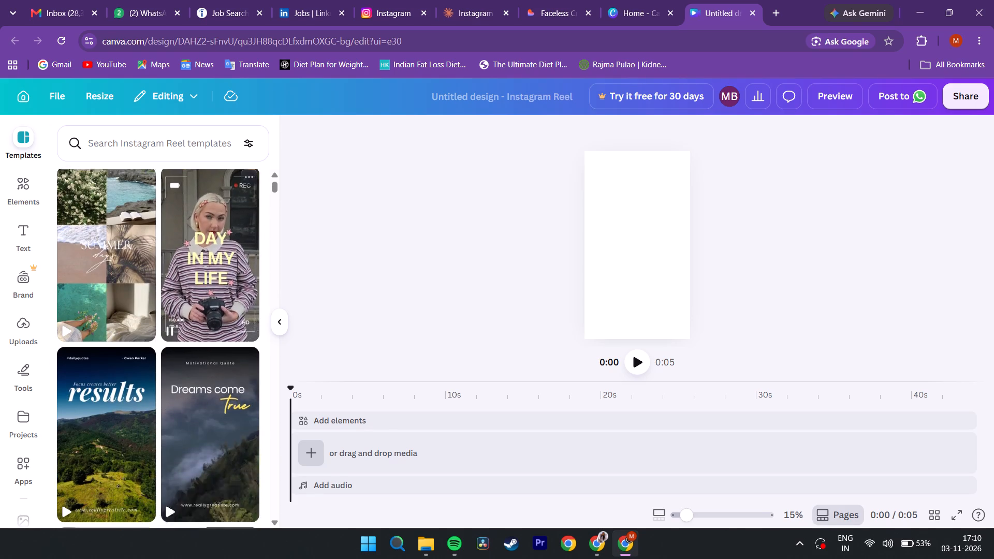
{"action": "scroll", "coordinate": [213, 369], "scroll_direction": "down", "scroll_amount": 4}
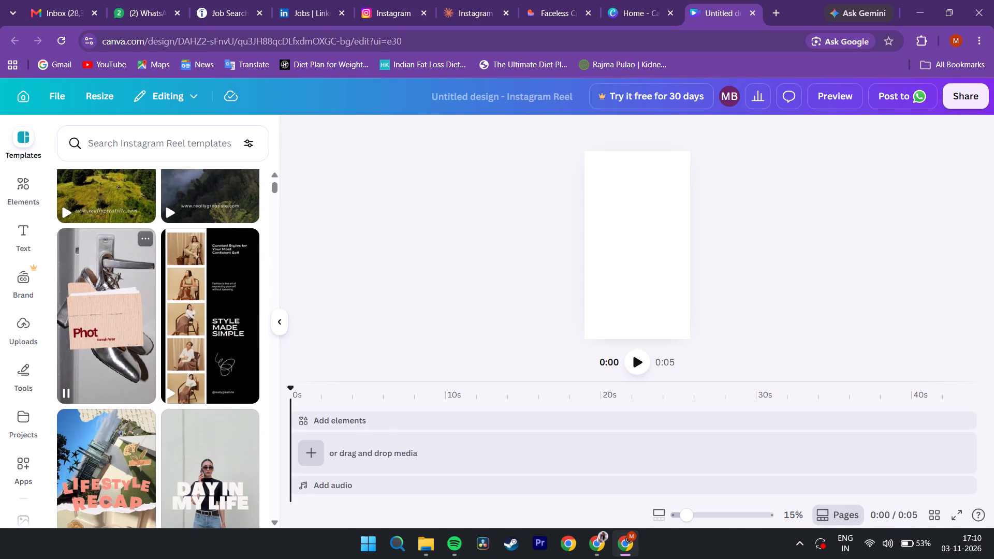
{"action": "scroll", "coordinate": [190, 343], "scroll_direction": "down", "scroll_amount": 1}
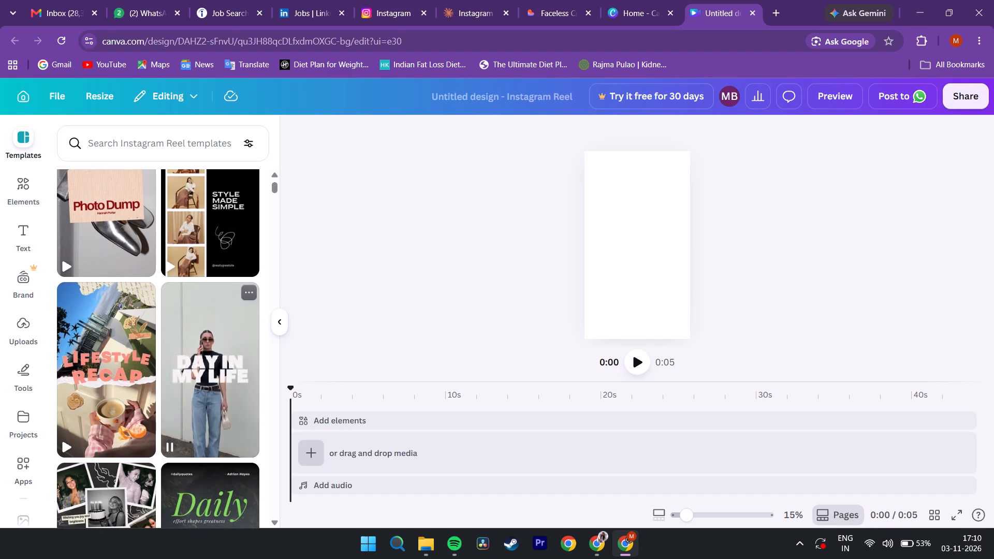
{"action": "scroll", "coordinate": [111, 380], "scroll_direction": "down", "scroll_amount": 1}
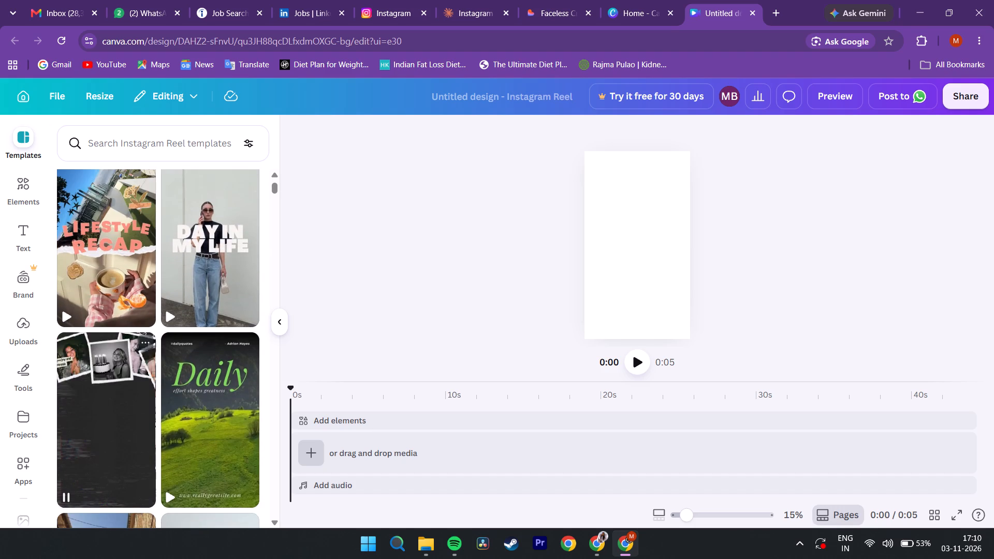
{"action": "scroll", "coordinate": [191, 424], "scroll_direction": "down", "scroll_amount": 2}
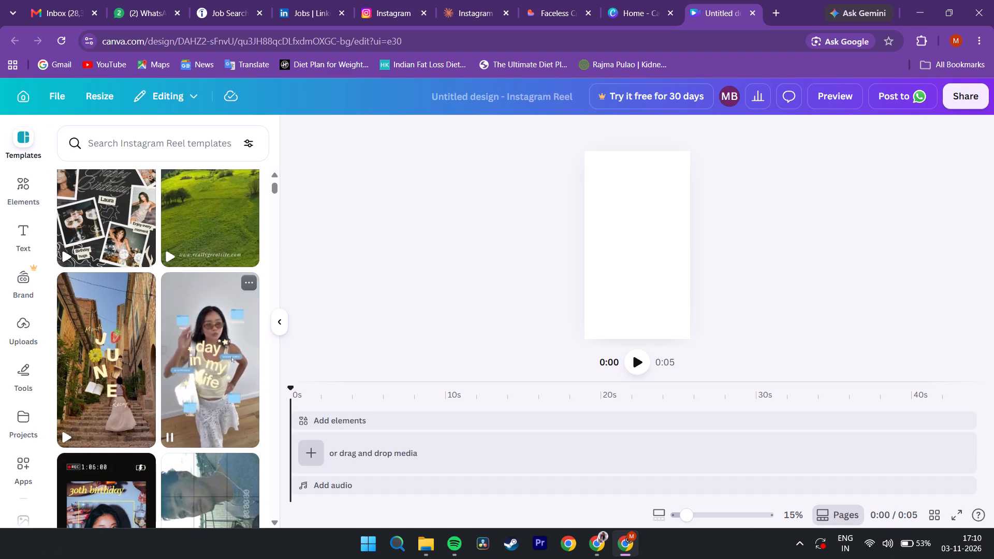
{"action": "scroll", "coordinate": [120, 386], "scroll_direction": "down", "scroll_amount": 2}
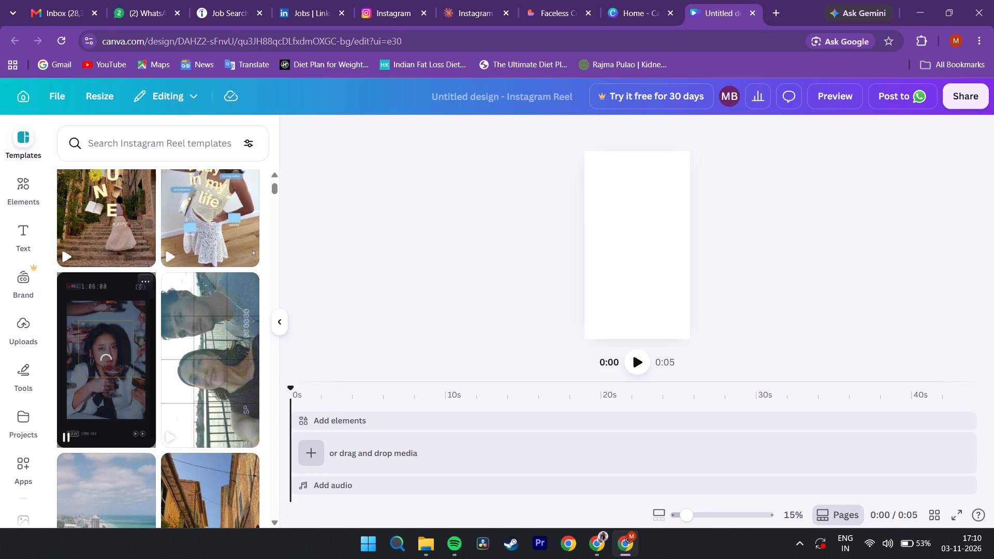
{"action": "scroll", "coordinate": [215, 383], "scroll_direction": "down", "scroll_amount": 2}
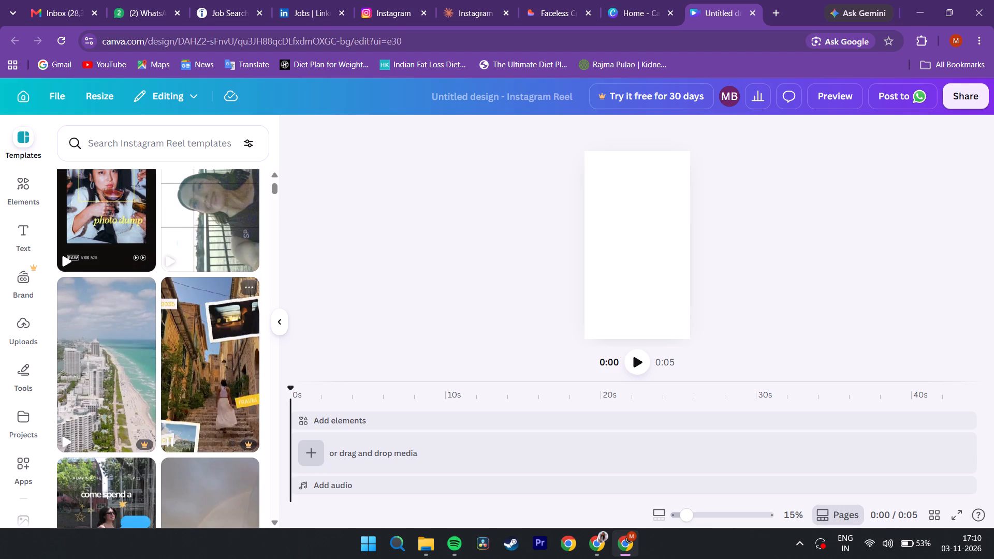
{"action": "scroll", "coordinate": [104, 371], "scroll_direction": "down", "scroll_amount": 2}
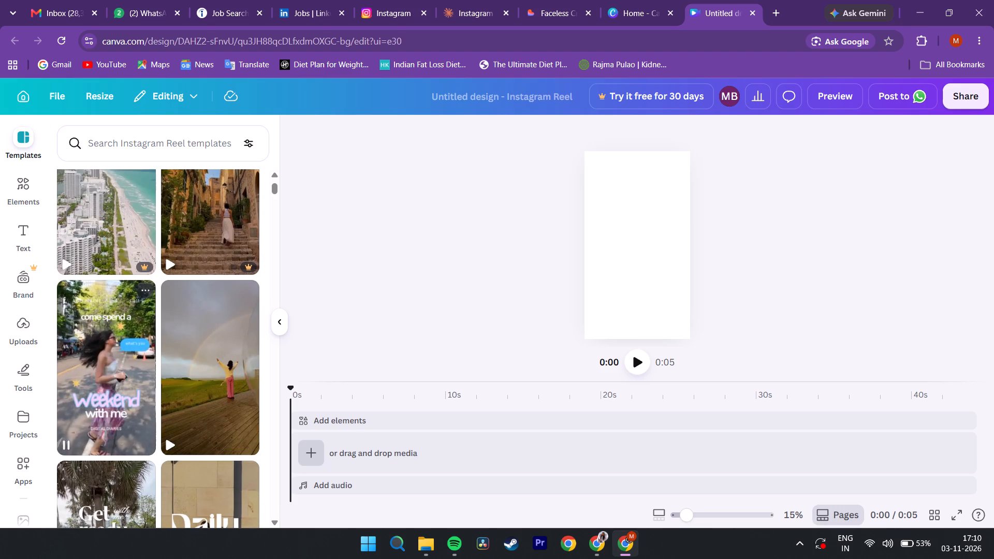
In Canva, apply the "come spend a weekend with me" template to the blank Instagram Reel and play it.
{"action": "left_click", "coordinate": [104, 371]}
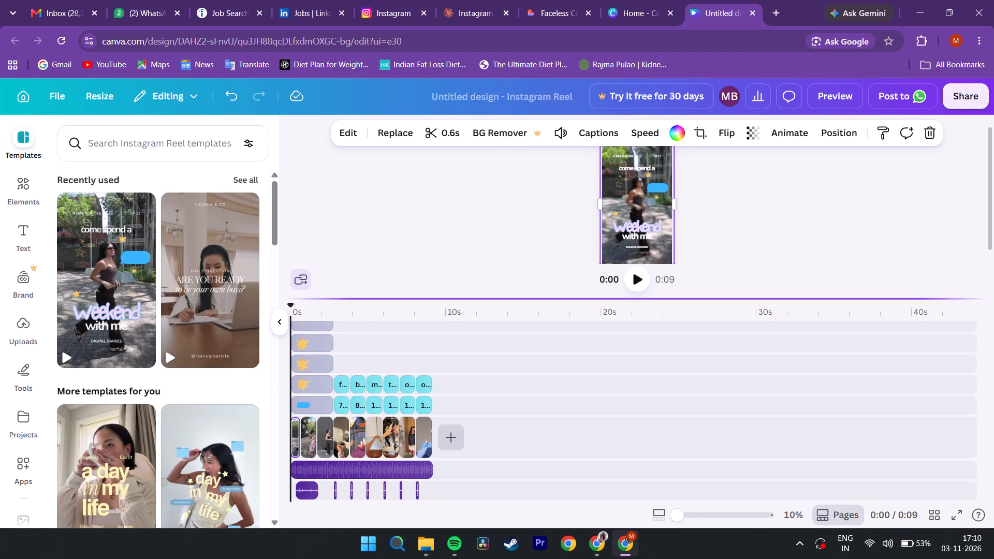
{"action": "left_click_drag", "start_coordinate": [584, 297], "coordinate": [582, 503]}
{"action": "key", "text": "space"}
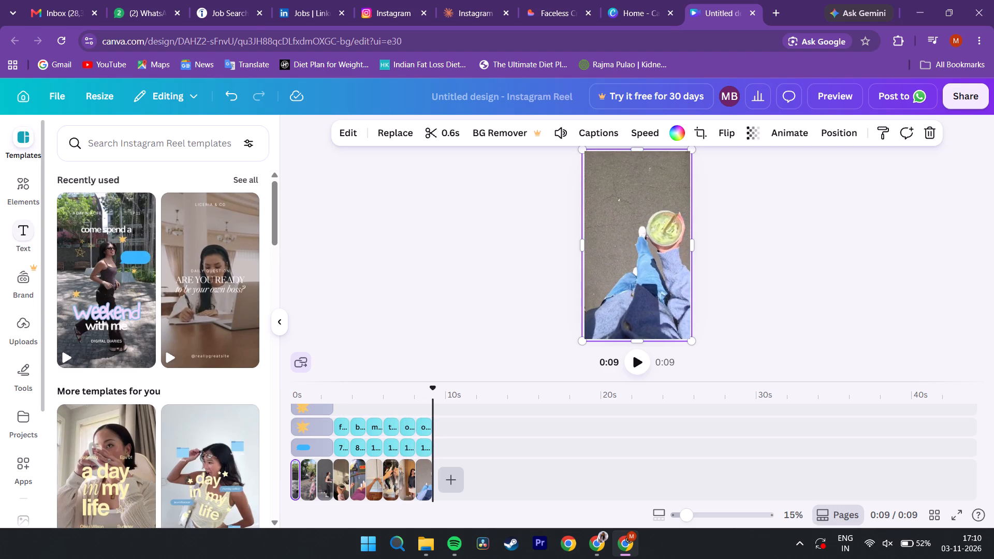
From the Canva home page, open the recent Instagram Reel showing the ₹1,58,400 payments screen and close the leftover home tab.
{"action": "left_click", "coordinate": [52, 92]}
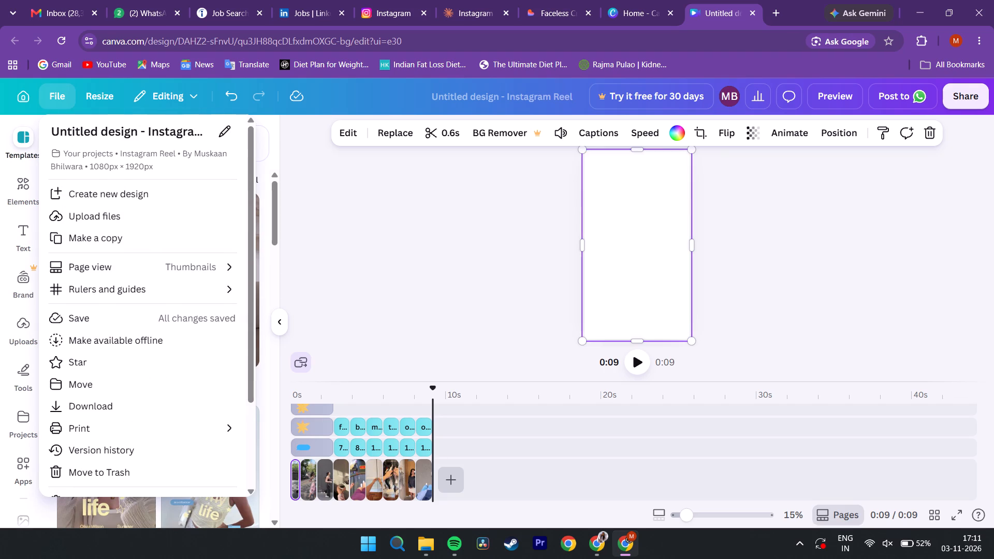
{"action": "left_click", "coordinate": [18, 99]}
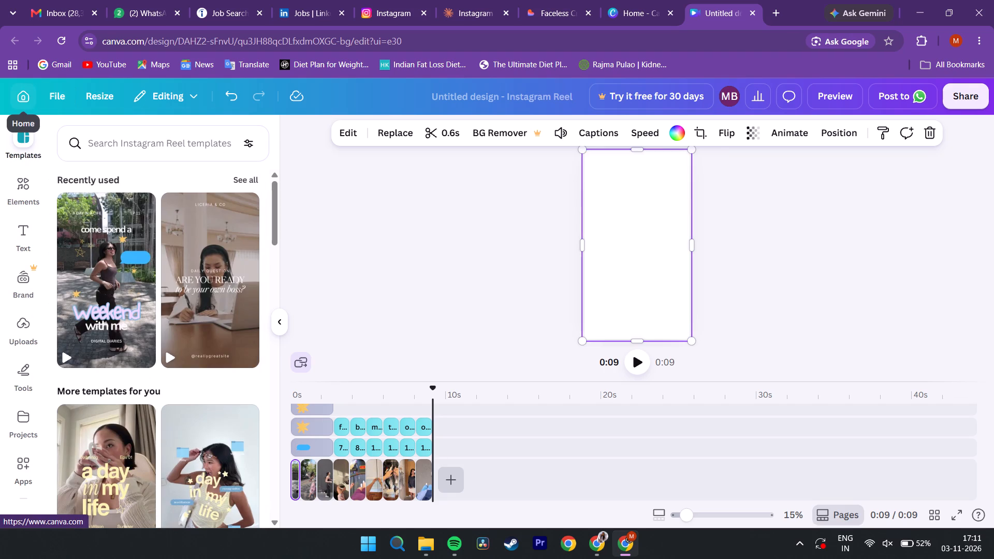
{"action": "left_click", "coordinate": [18, 99]}
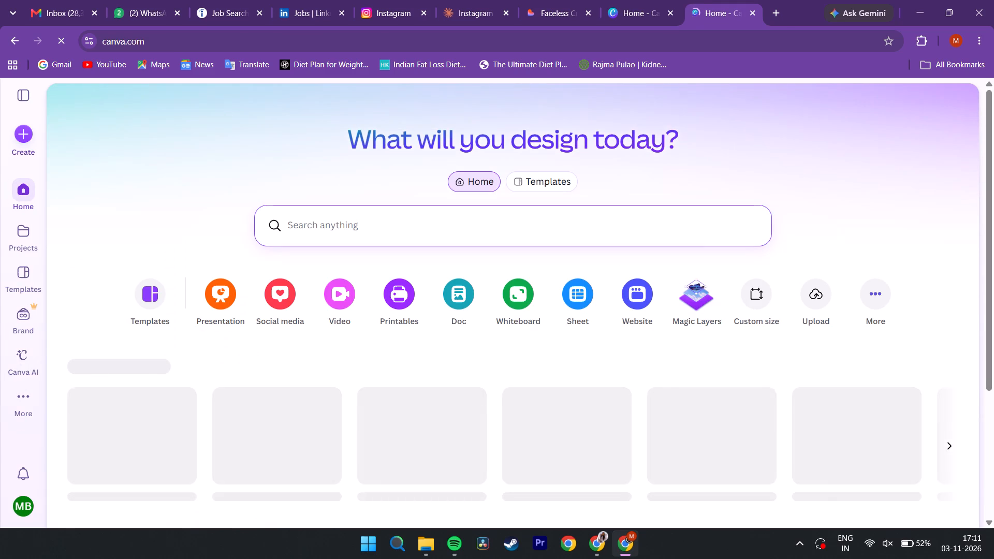
{"action": "scroll", "coordinate": [236, 346], "scroll_direction": "down", "scroll_amount": 3}
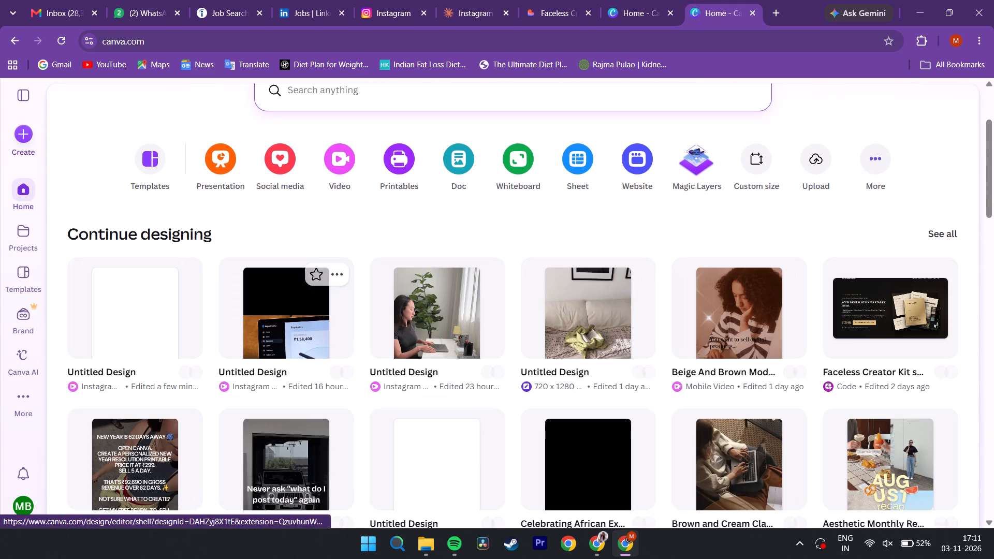
{"action": "left_click", "coordinate": [289, 339]}
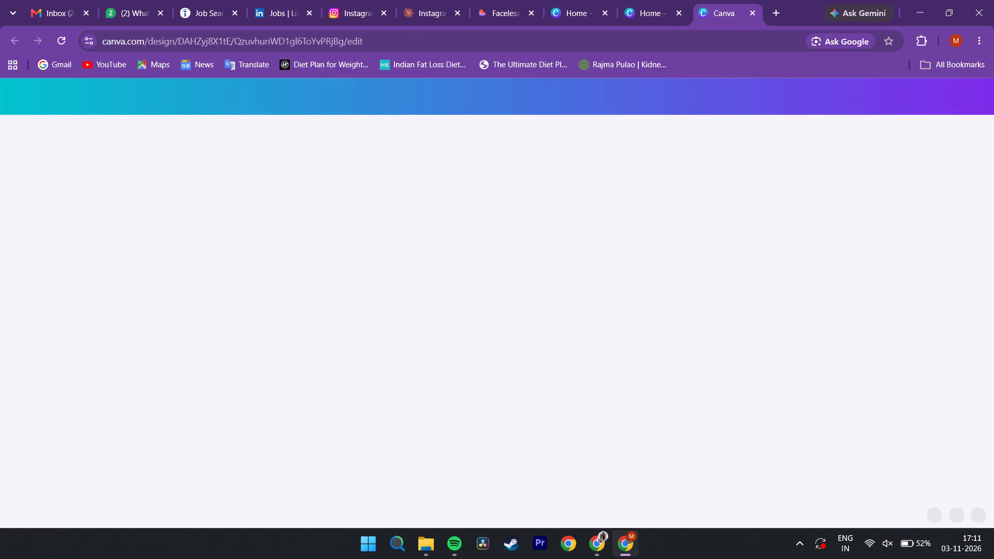
{"action": "left_click", "coordinate": [682, 9]}
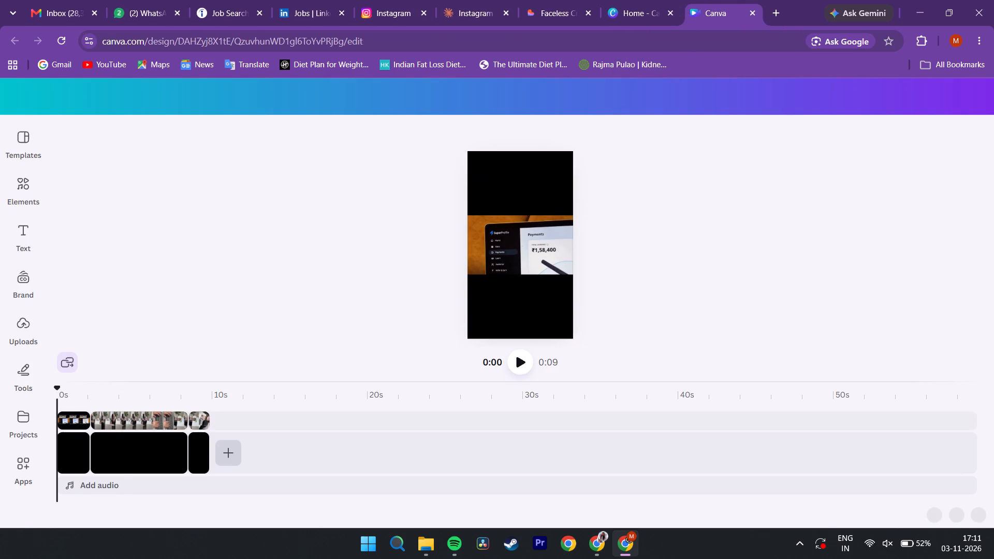
Scrub through the opened Reel and delete its first page, the 2.1 s one with the payments screen.
{"action": "left_click_drag", "start_coordinate": [57, 386], "coordinate": [63, 390]}
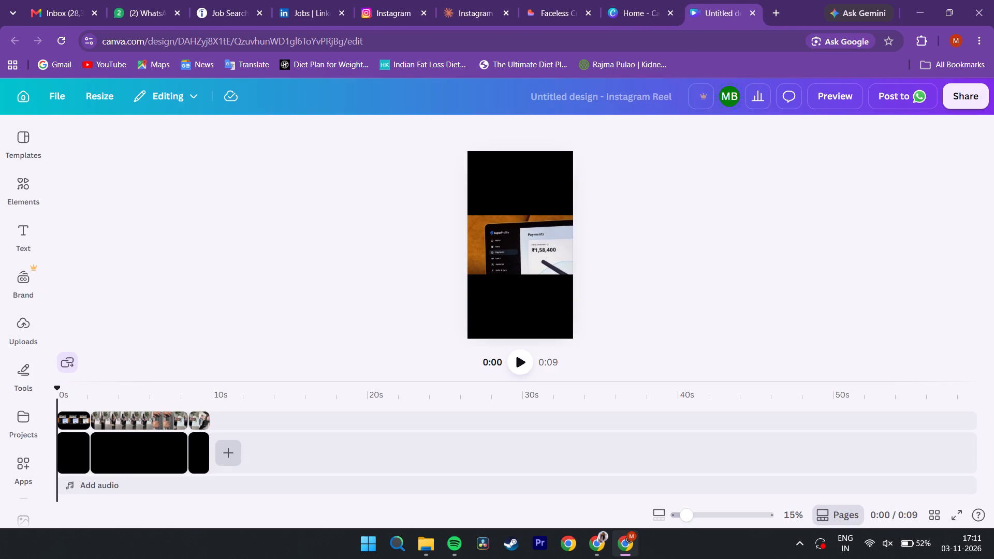
{"action": "left_click_drag", "start_coordinate": [63, 390], "coordinate": [96, 397]}
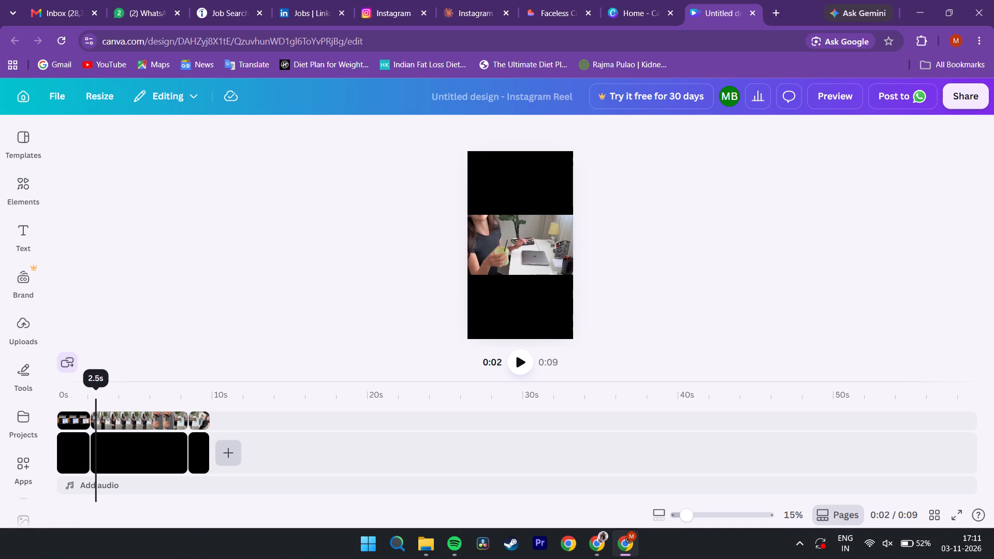
{"action": "left_click_drag", "start_coordinate": [96, 397], "coordinate": [128, 398]}
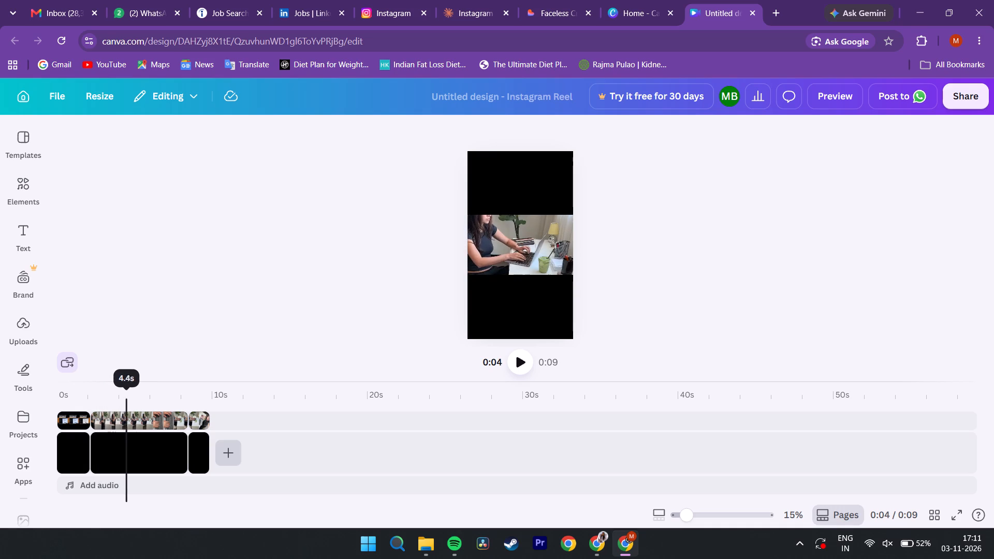
{"action": "left_click_drag", "start_coordinate": [128, 398], "coordinate": [76, 408]}
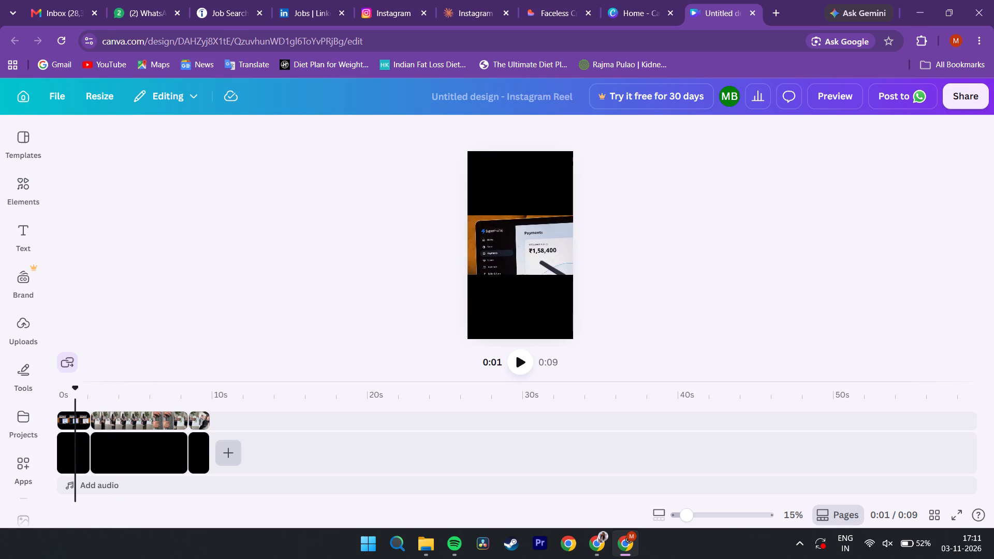
{"action": "left_click", "coordinate": [76, 444]}
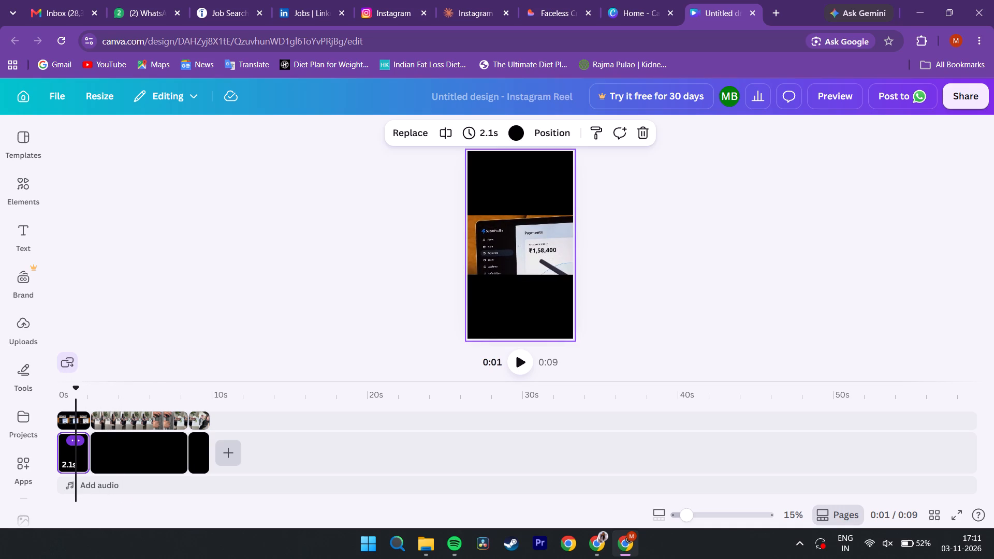
{"action": "key", "text": "Delete"}
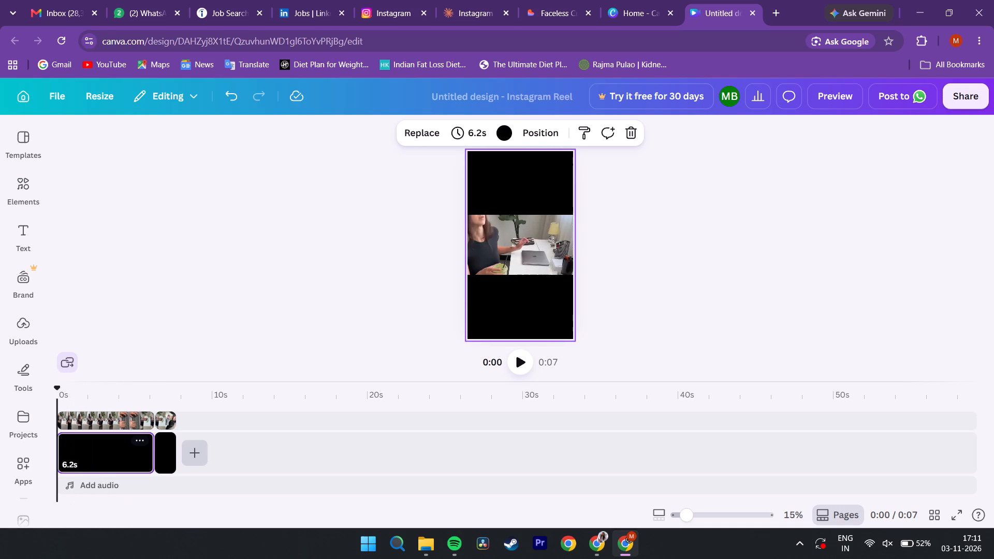
Lengthen the page with the woman at her laptop to 12.6 s at its end, and extend it from its start to about 14.2 s.
{"action": "left_click", "coordinate": [95, 422]}
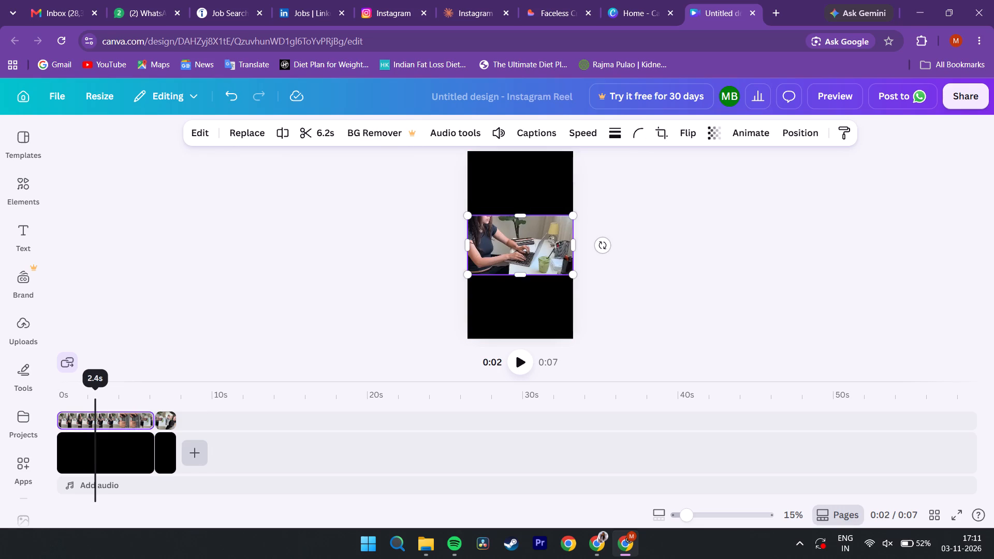
{"action": "left_click", "coordinate": [114, 463]}
{"action": "left_click_drag", "start_coordinate": [150, 462], "coordinate": [169, 462]}
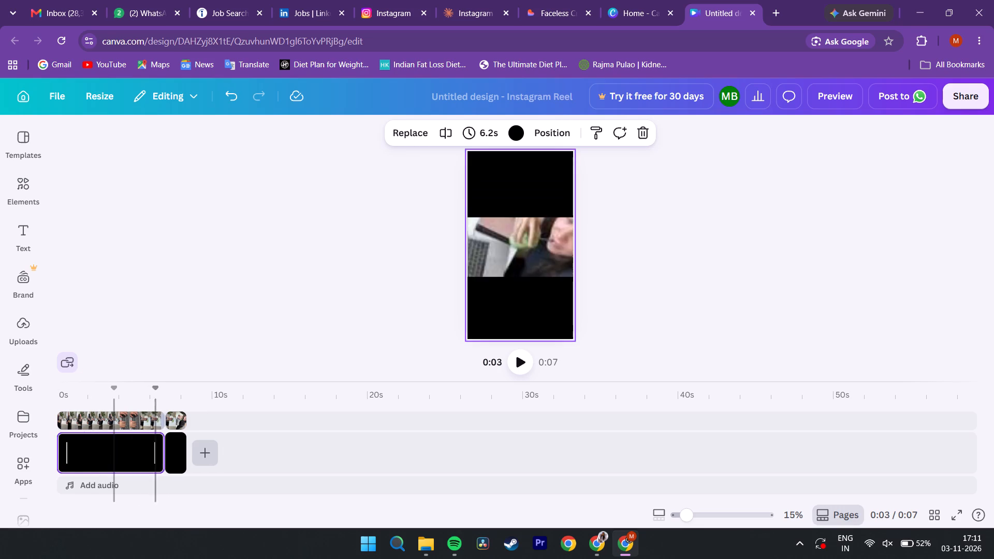
{"action": "left_click_drag", "start_coordinate": [169, 462], "coordinate": [250, 457]}
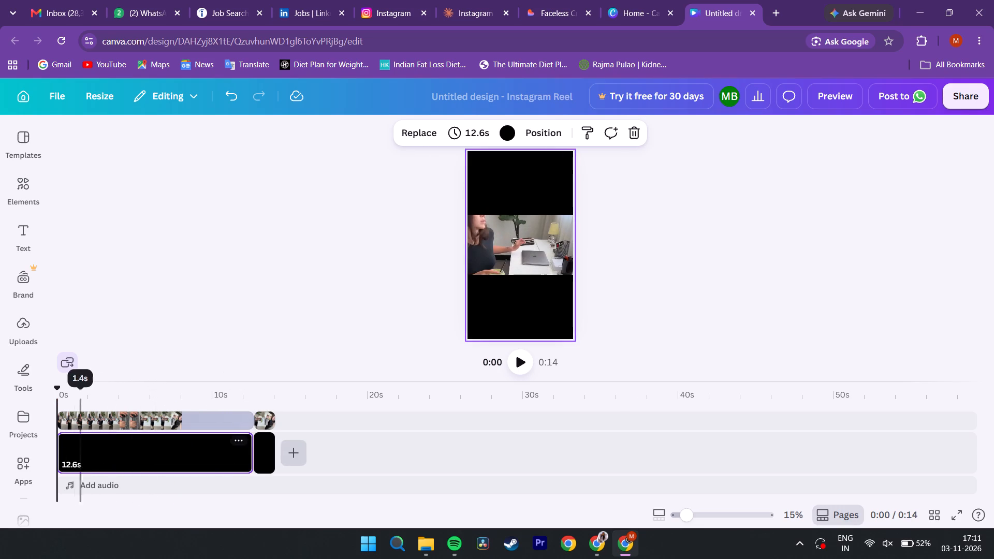
{"action": "left_click_drag", "start_coordinate": [61, 460], "coordinate": [37, 461]}
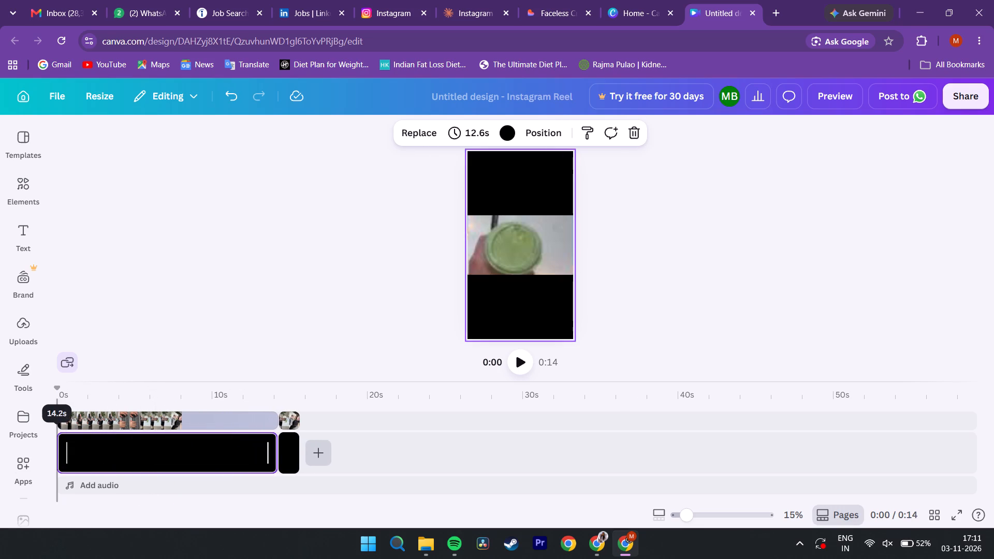
Extend the start of the first black page, revealing earlier footage of its video, to a page duration of 26.5 s.
{"action": "left_click", "coordinate": [96, 458]}
{"action": "scroll", "coordinate": [96, 458], "scroll_direction": "right", "scroll_amount": 1}
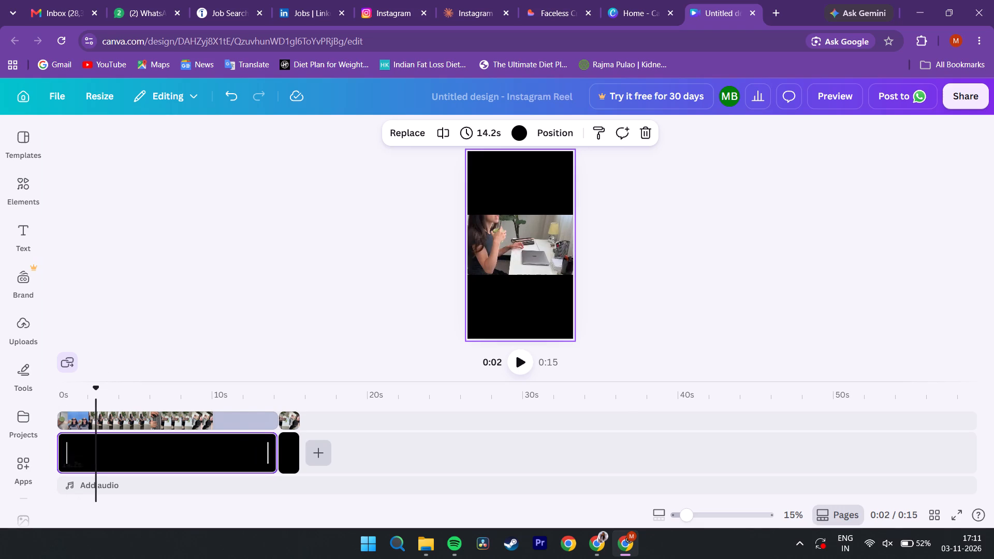
{"action": "left_click_drag", "start_coordinate": [68, 451], "coordinate": [25, 453]}
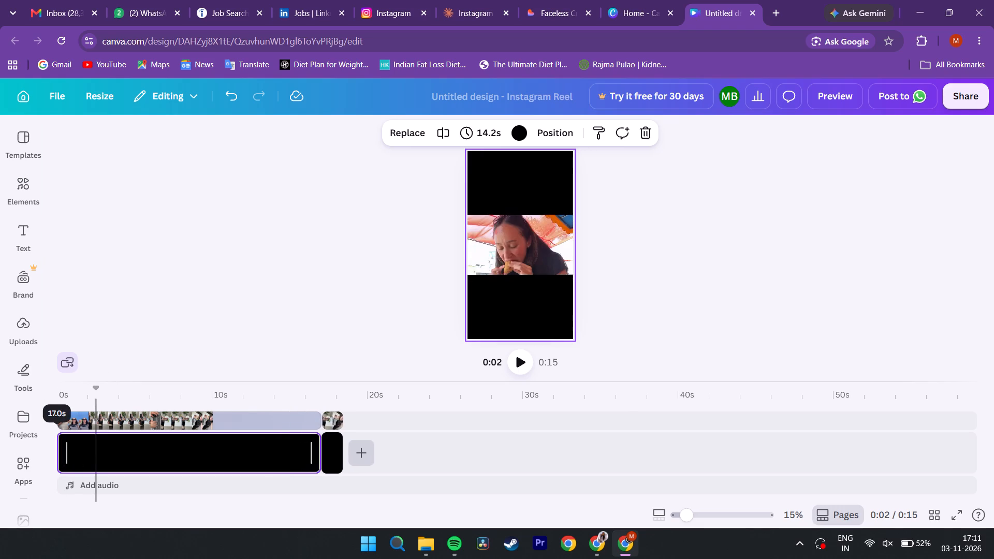
{"action": "left_click_drag", "start_coordinate": [25, 453], "coordinate": [0, 451]}
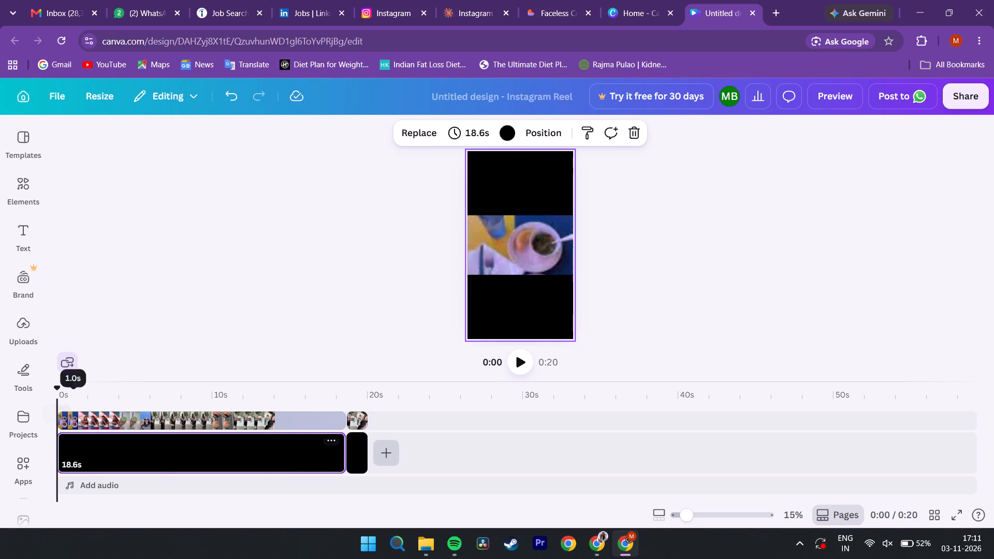
{"action": "scroll", "coordinate": [166, 436], "scroll_direction": "right", "scroll_amount": 1}
{"action": "left_click_drag", "start_coordinate": [65, 455], "coordinate": [47, 457]}
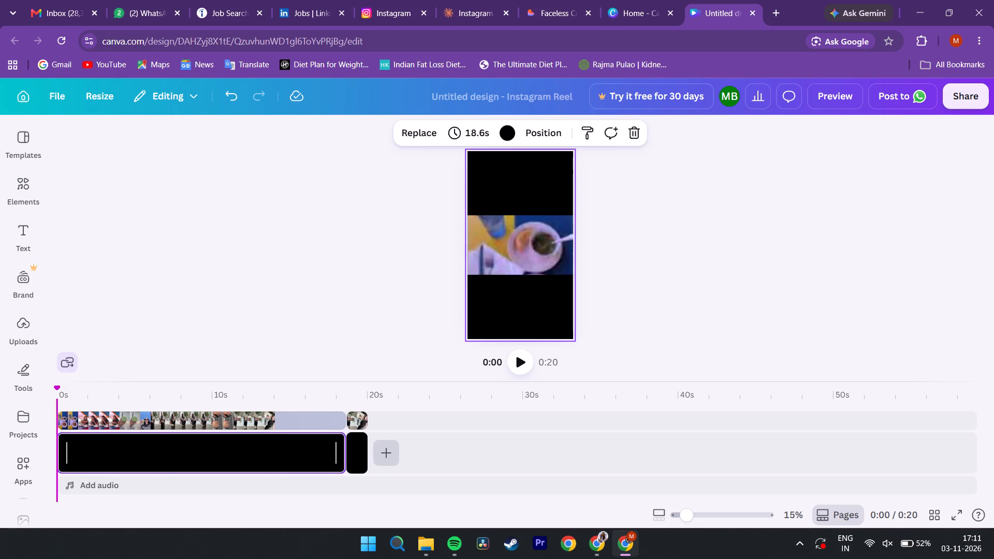
{"action": "left_click_drag", "start_coordinate": [47, 457], "coordinate": [0, 457]}
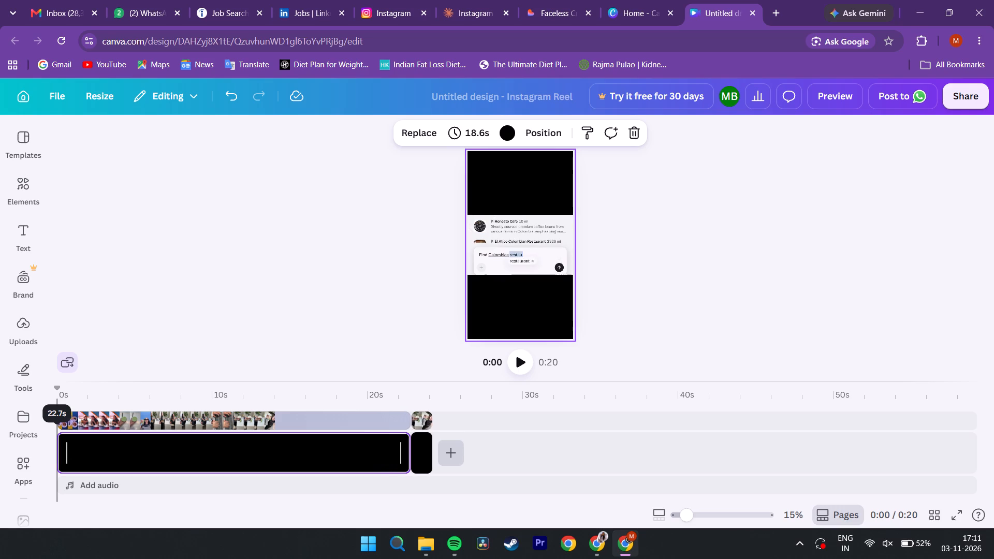
{"action": "left_click_drag", "start_coordinate": [0, 457], "coordinate": [0, 457]}
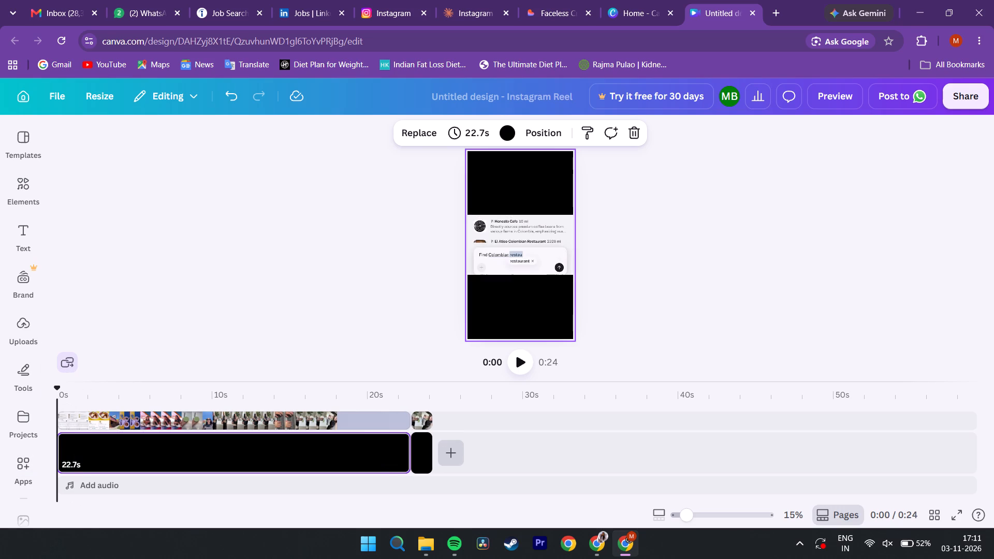
{"action": "left_click_drag", "start_coordinate": [55, 392], "coordinate": [41, 402]}
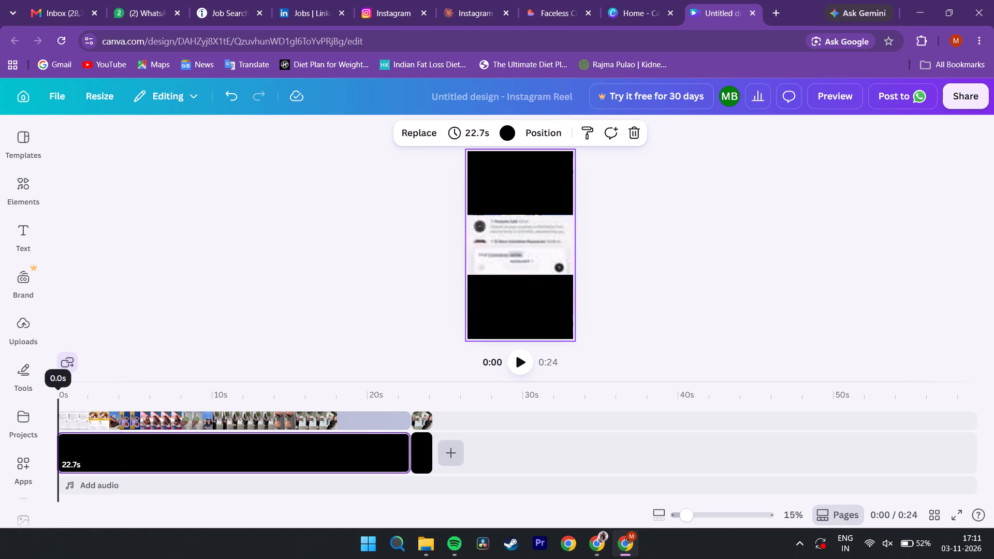
{"action": "left_click_drag", "start_coordinate": [41, 402], "coordinate": [40, 402]}
{"action": "left_click_drag", "start_coordinate": [61, 455], "coordinate": [15, 462]}
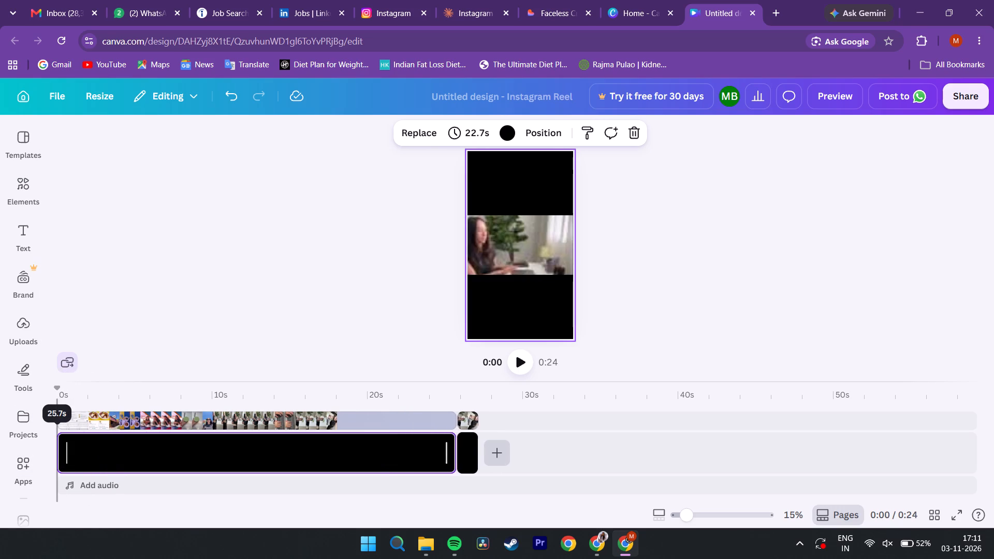
{"action": "left_click_drag", "start_coordinate": [15, 462], "coordinate": [0, 463]}
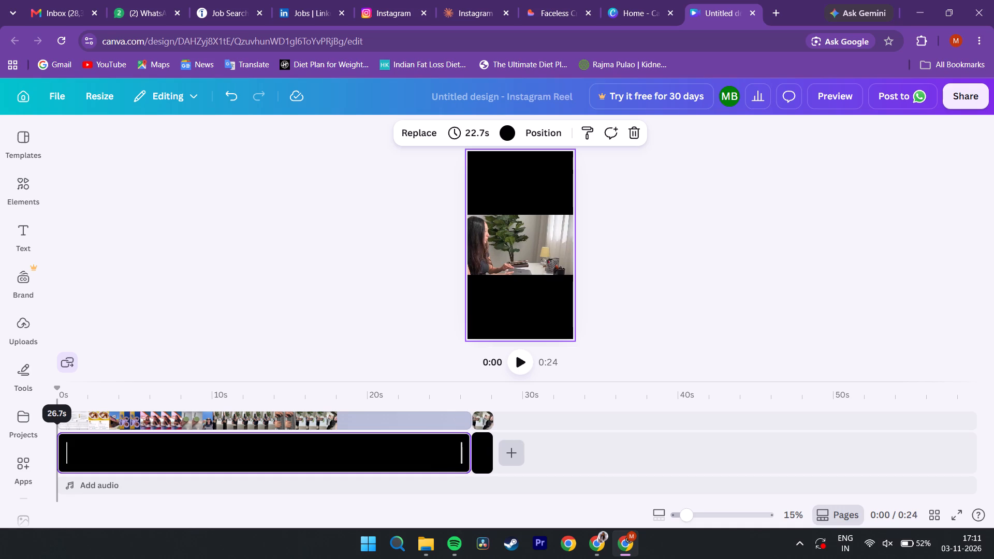
{"action": "left_click_drag", "start_coordinate": [0, 463], "coordinate": [3, 459]}
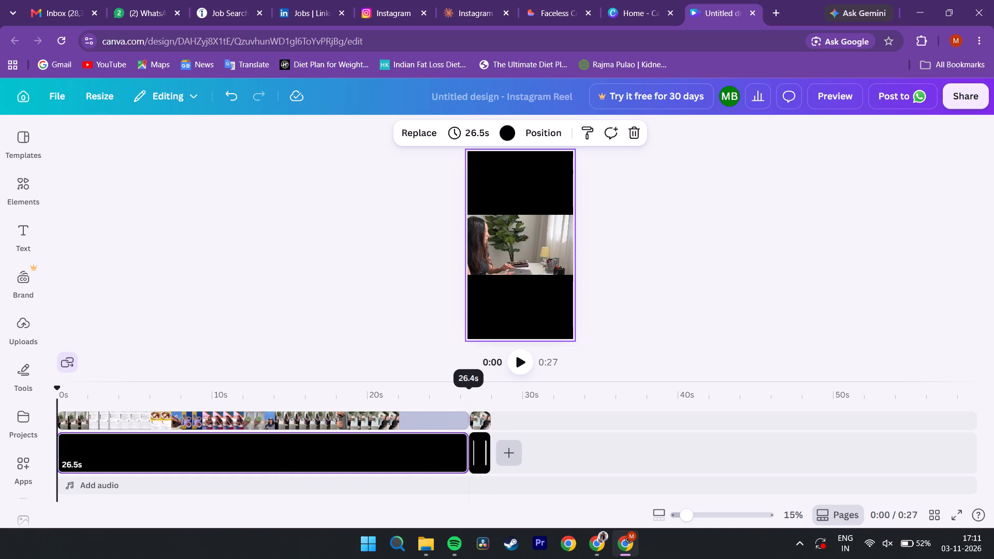
Lengthen the first black page further at its end and start, to a duration of 45.2 s.
{"action": "left_click_drag", "start_coordinate": [461, 454], "coordinate": [655, 466]}
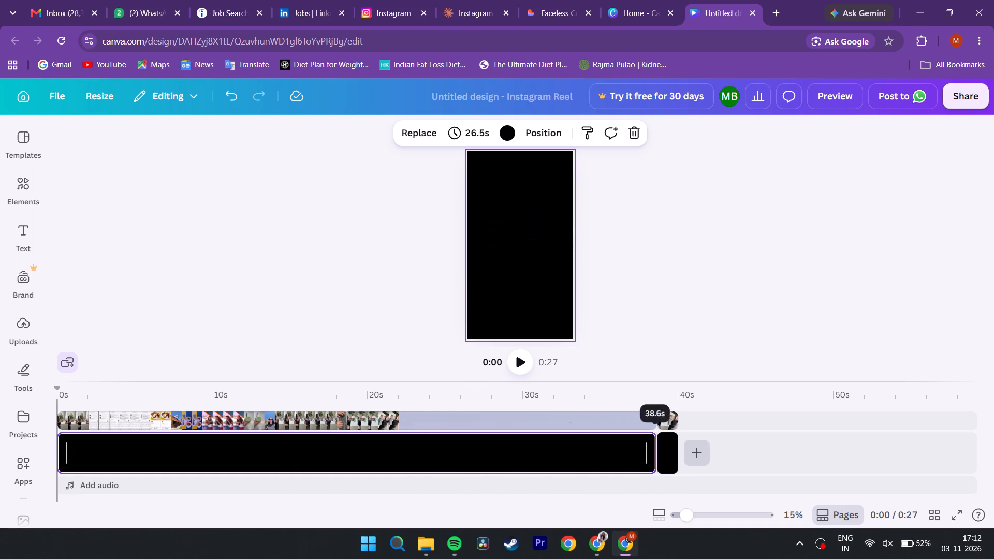
{"action": "left_click_drag", "start_coordinate": [655, 466], "coordinate": [719, 464]}
{"action": "scroll", "coordinate": [375, 456], "scroll_direction": "right", "scroll_amount": 1}
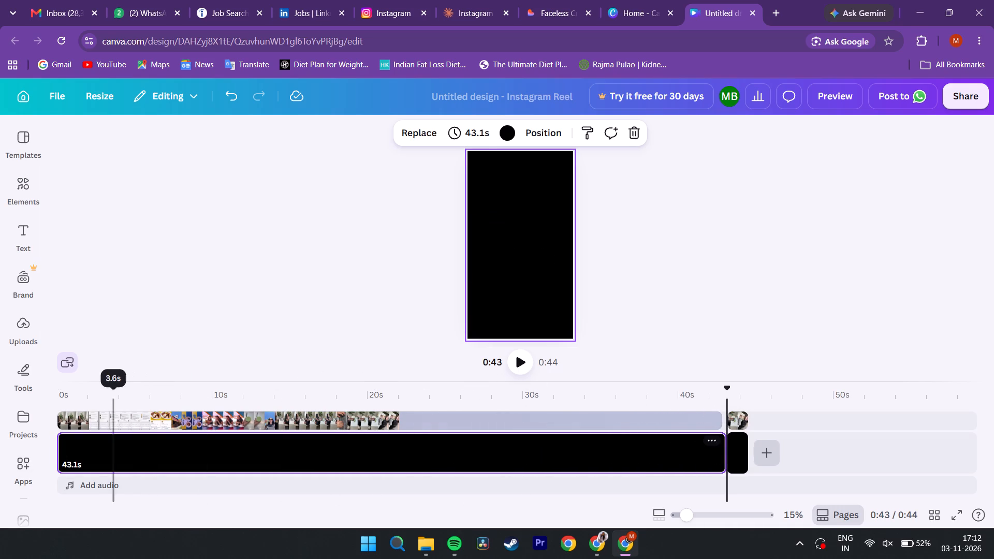
{"action": "left_click_drag", "start_coordinate": [60, 453], "coordinate": [39, 455]}
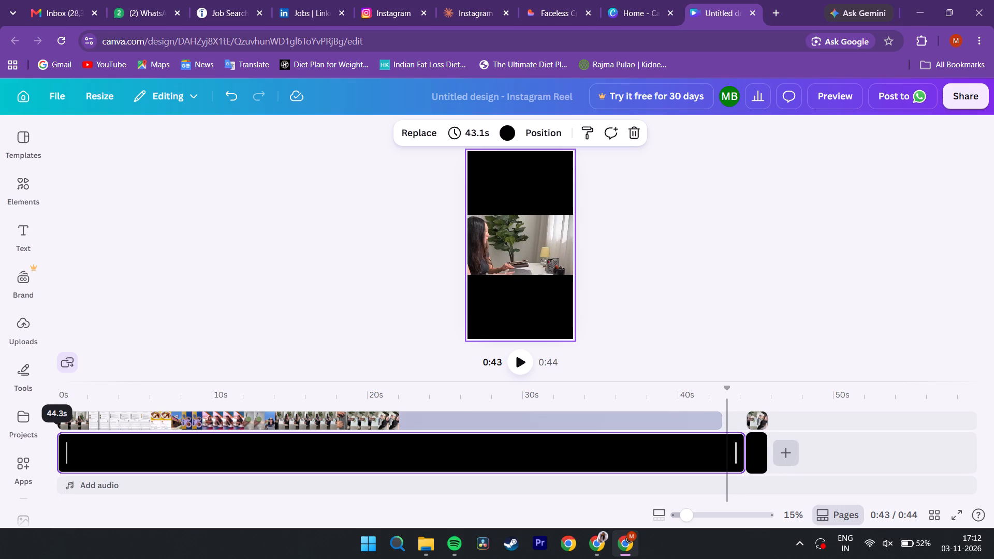
{"action": "left_click_drag", "start_coordinate": [39, 455], "coordinate": [27, 455]}
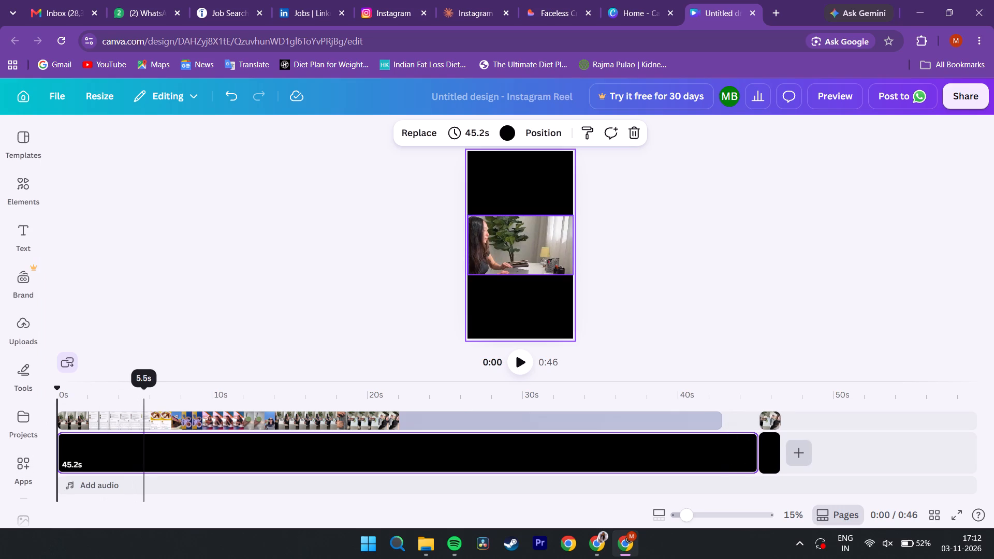
Move the long video clip along the timeline so it starts at about 7.5 s.
{"action": "left_click_drag", "start_coordinate": [144, 420], "coordinate": [262, 417]}
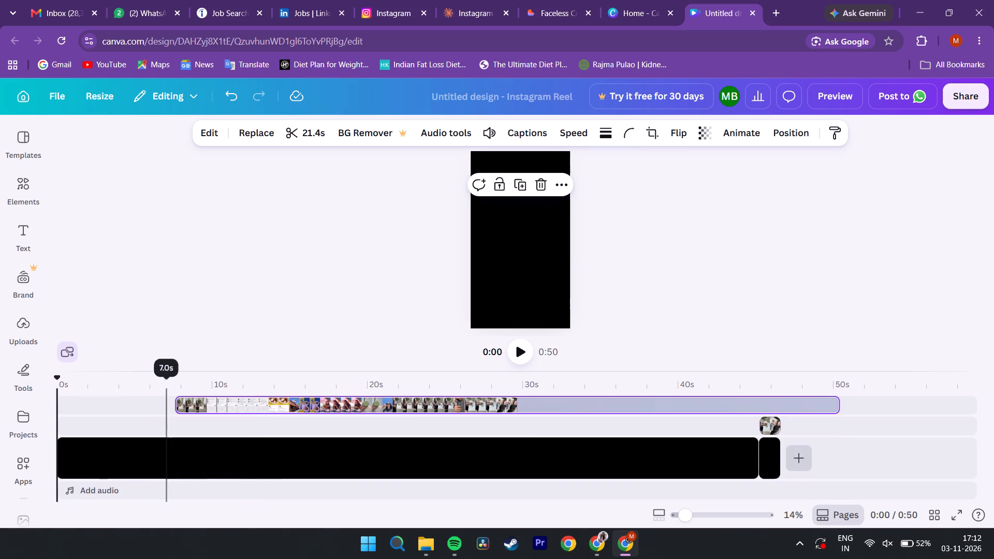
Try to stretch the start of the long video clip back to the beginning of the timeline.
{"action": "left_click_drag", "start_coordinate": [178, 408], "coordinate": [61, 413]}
Scrub back and forth through the long video clip to examine its shots and the cuts between them.
{"action": "left_click", "coordinate": [201, 402]}
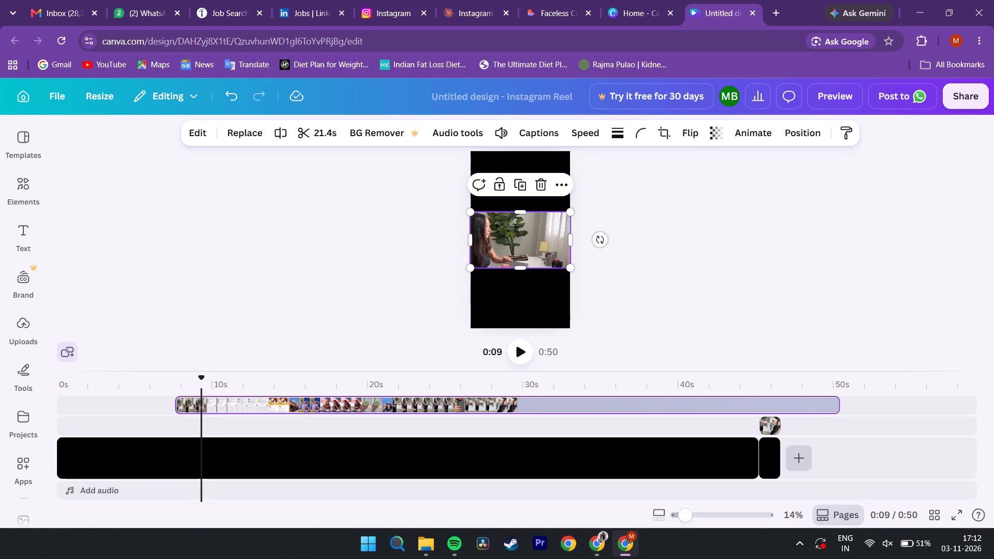
{"action": "left_click_drag", "start_coordinate": [201, 380], "coordinate": [210, 384]}
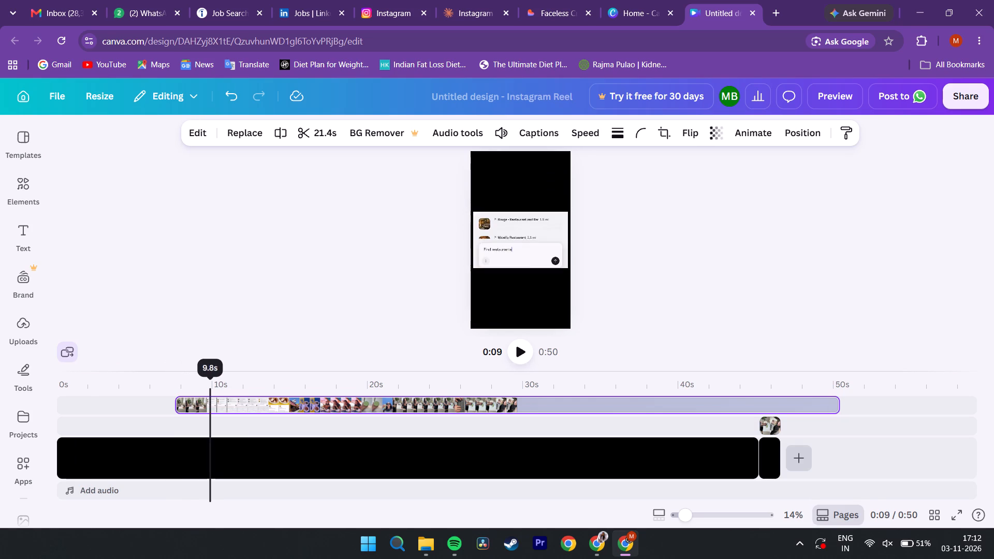
{"action": "left_click_drag", "start_coordinate": [210, 384], "coordinate": [297, 379]}
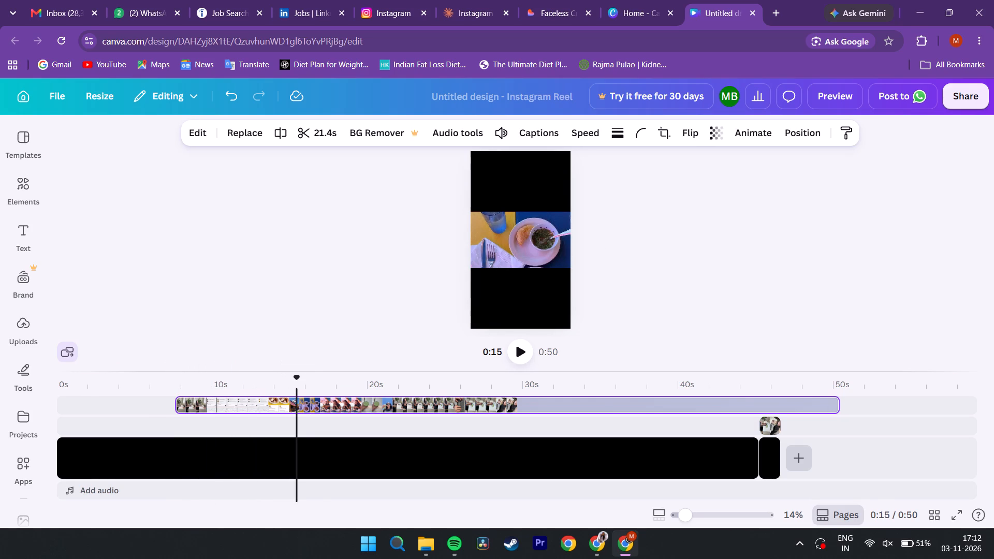
{"action": "left_click_drag", "start_coordinate": [297, 379], "coordinate": [388, 386]}
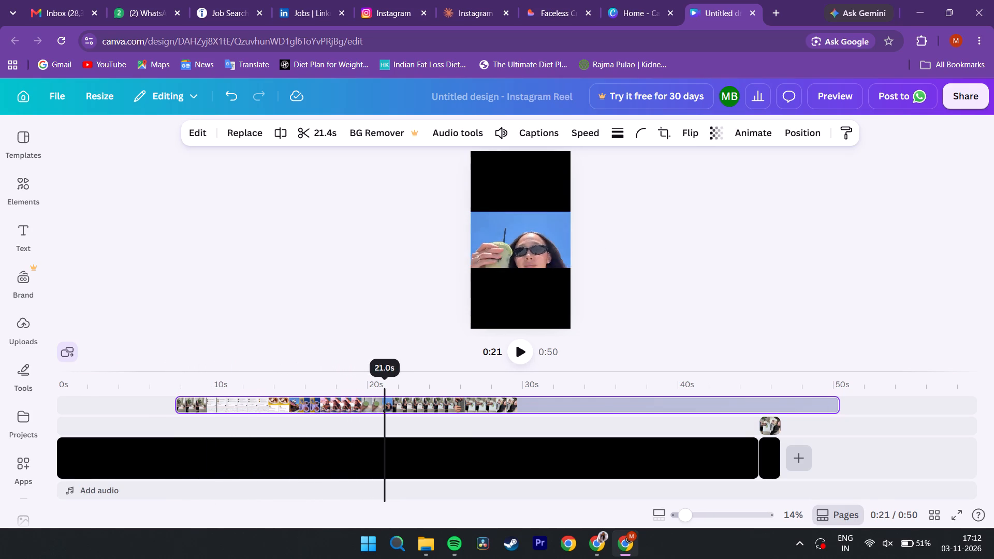
{"action": "left_click_drag", "start_coordinate": [388, 386], "coordinate": [396, 384]}
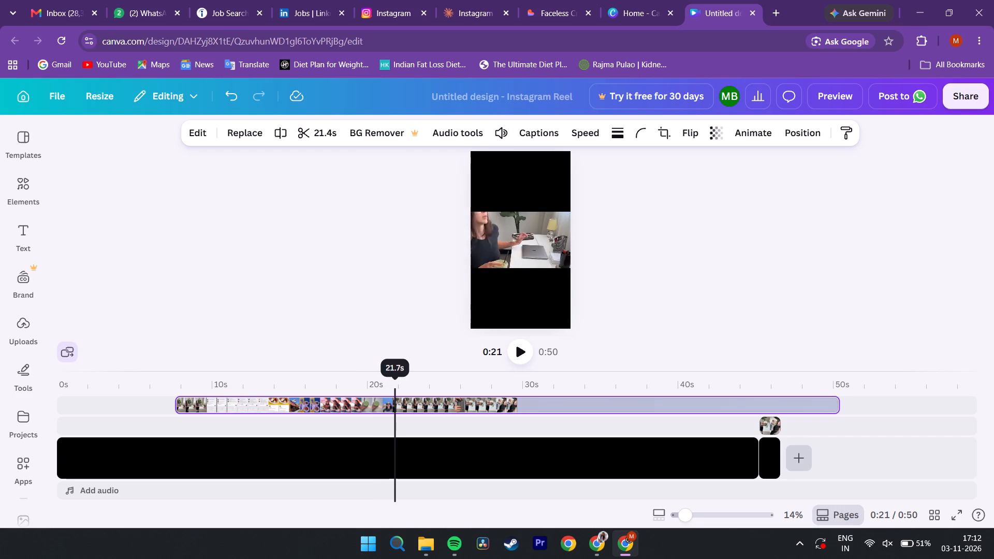
{"action": "left_click_drag", "start_coordinate": [396, 384], "coordinate": [462, 389]}
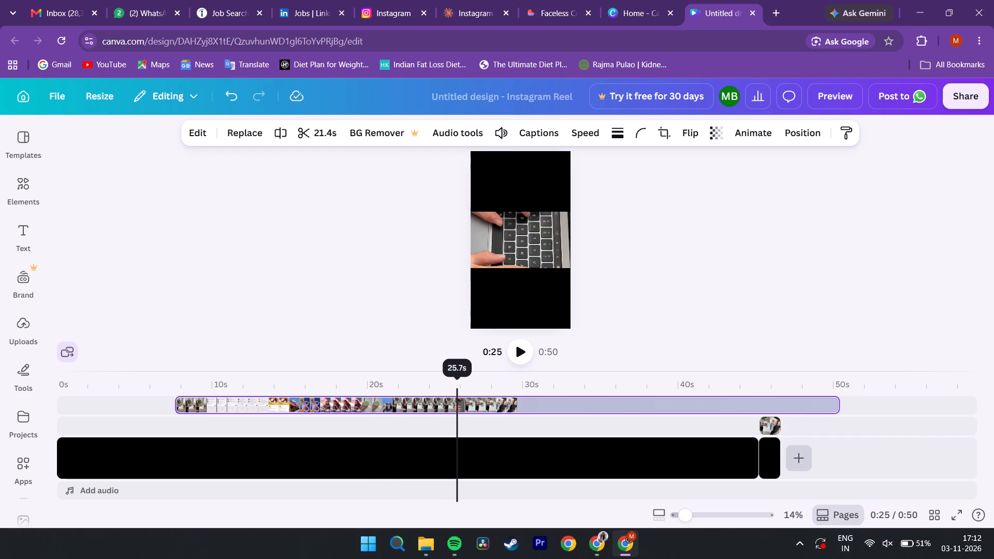
{"action": "left_click_drag", "start_coordinate": [462, 389], "coordinate": [513, 393]}
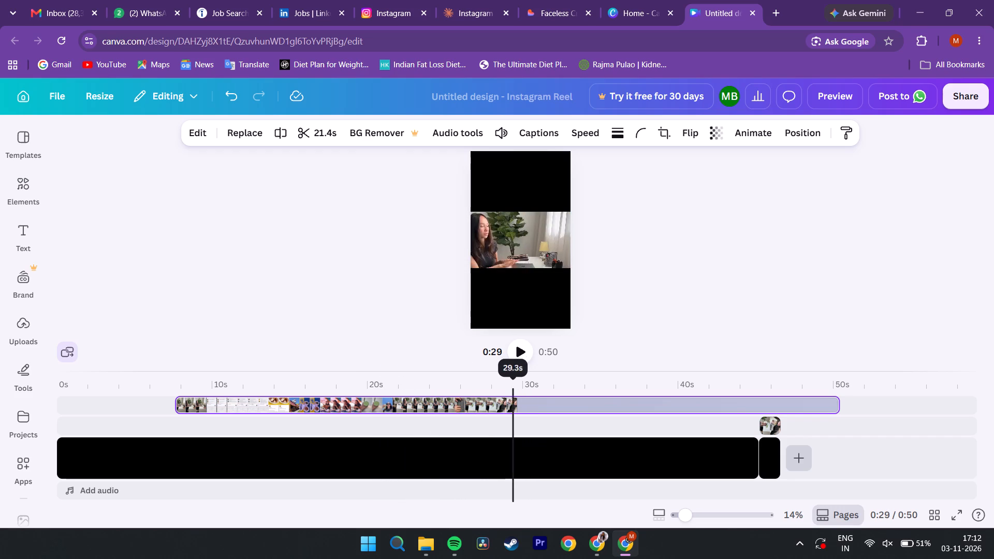
{"action": "left_click_drag", "start_coordinate": [513, 393], "coordinate": [488, 395]}
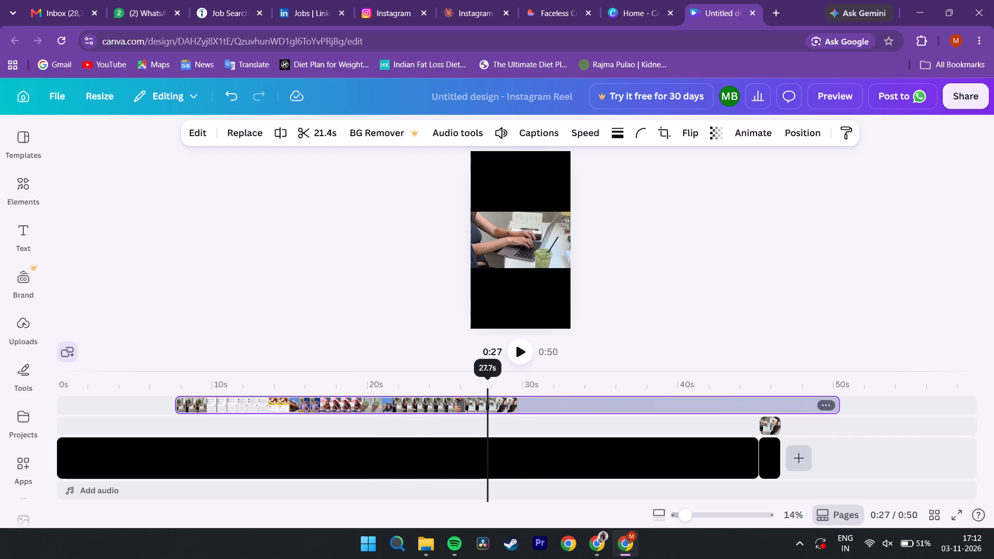
{"action": "left_click_drag", "start_coordinate": [488, 395], "coordinate": [407, 398]}
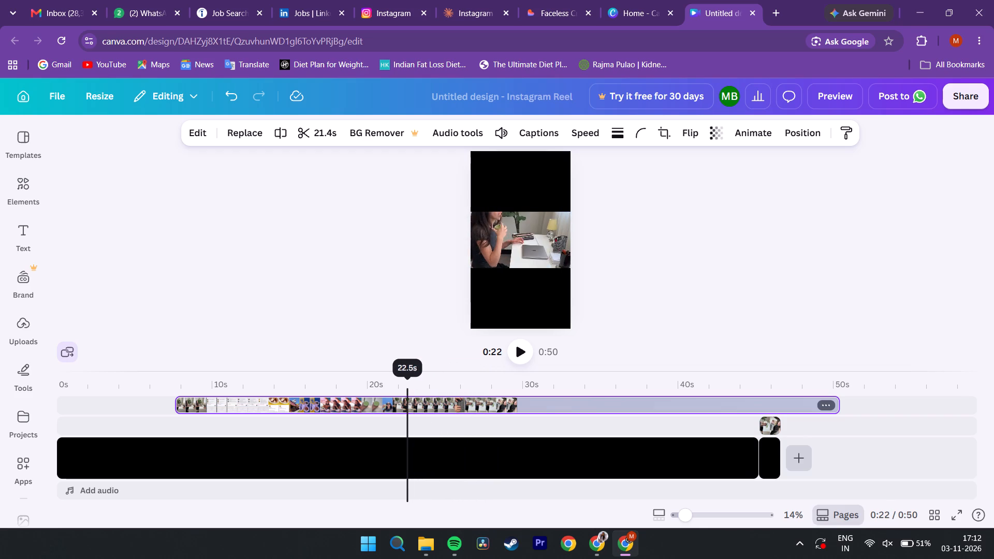
{"action": "left_click_drag", "start_coordinate": [407, 398], "coordinate": [358, 398]}
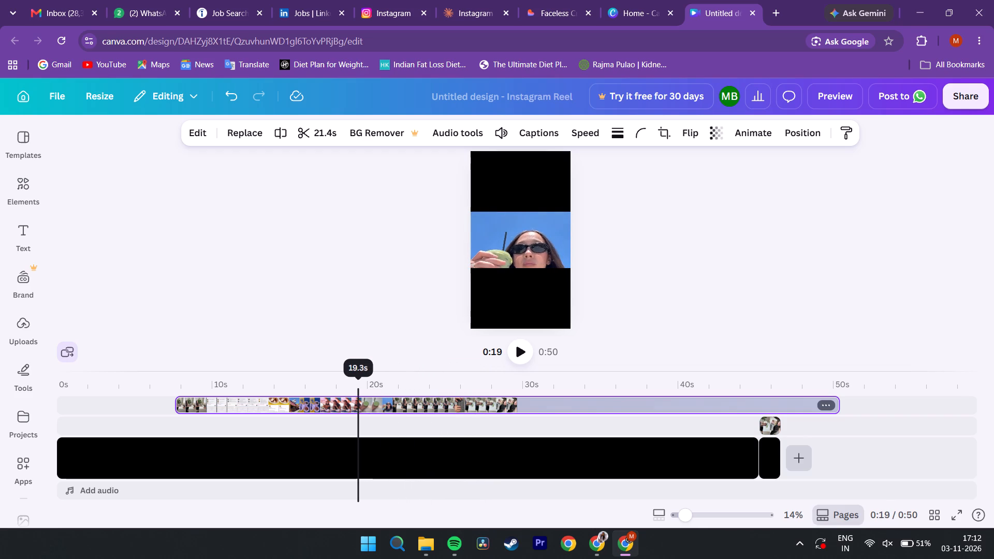
{"action": "left_click_drag", "start_coordinate": [358, 398], "coordinate": [382, 403]}
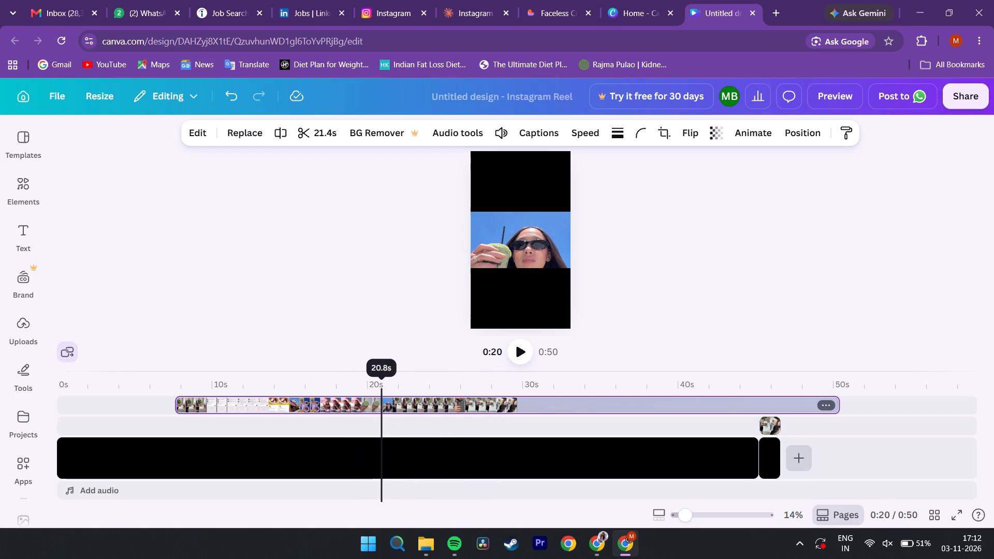
{"action": "left_click_drag", "start_coordinate": [382, 403], "coordinate": [404, 408]}
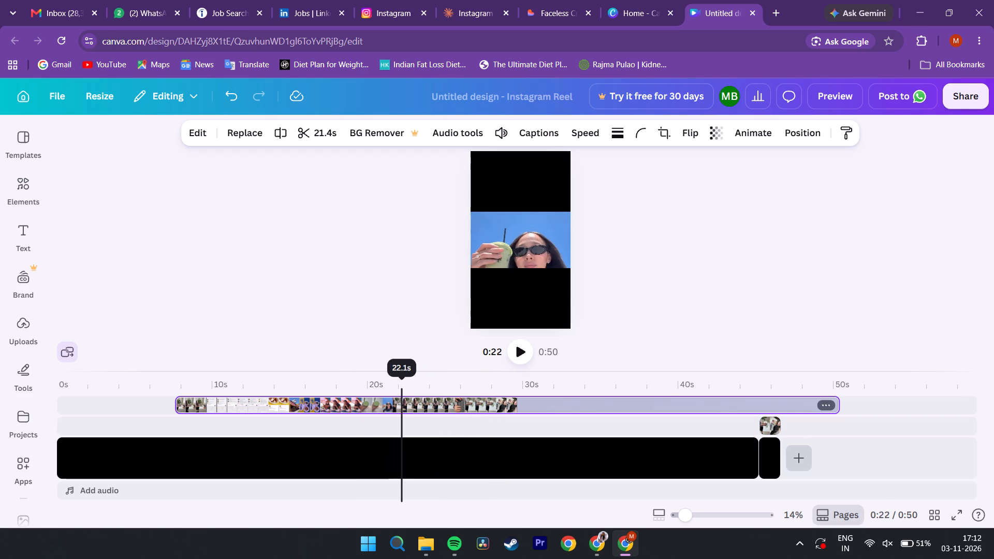
{"action": "left_click_drag", "start_coordinate": [404, 408], "coordinate": [380, 407]}
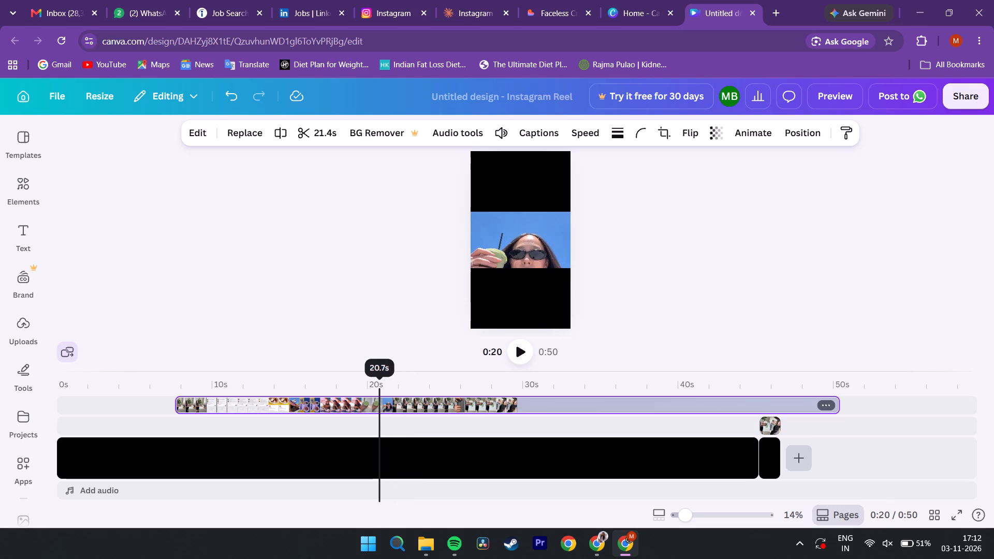
{"action": "left_click_drag", "start_coordinate": [380, 407], "coordinate": [396, 408]}
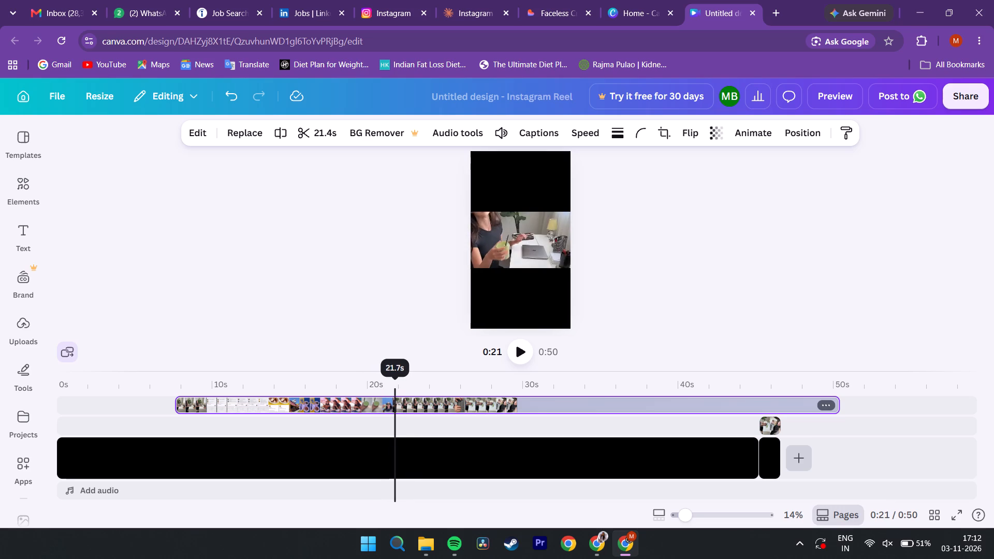
{"action": "left_click_drag", "start_coordinate": [396, 408], "coordinate": [169, 411]}
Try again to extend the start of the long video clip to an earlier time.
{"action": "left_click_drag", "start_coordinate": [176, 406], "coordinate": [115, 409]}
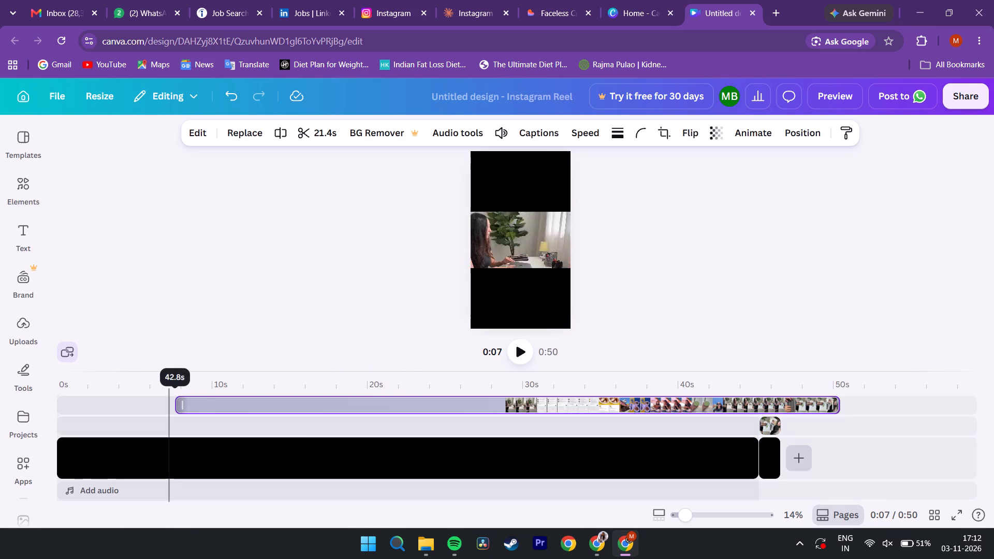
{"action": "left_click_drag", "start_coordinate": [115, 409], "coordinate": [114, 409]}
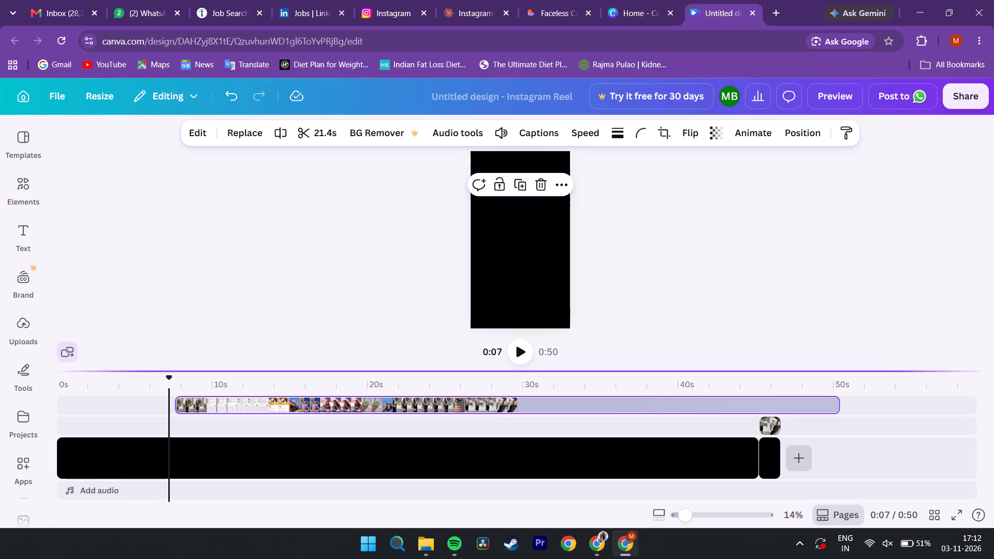
Scrub through the opening of the long video clip, between about 7 and 10 s, to examine its shots.
{"action": "left_click_drag", "start_coordinate": [169, 374], "coordinate": [206, 376]}
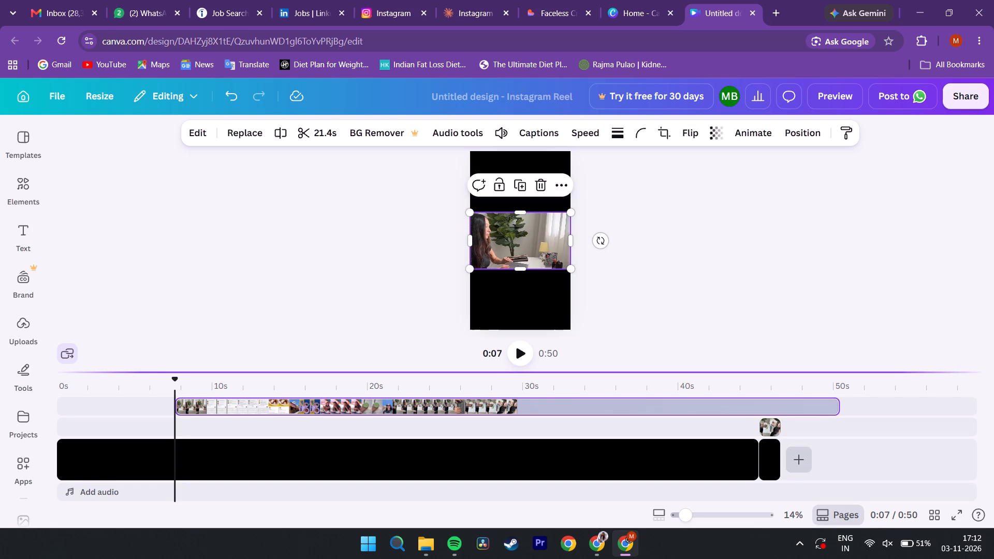
{"action": "left_click_drag", "start_coordinate": [178, 381], "coordinate": [191, 382]}
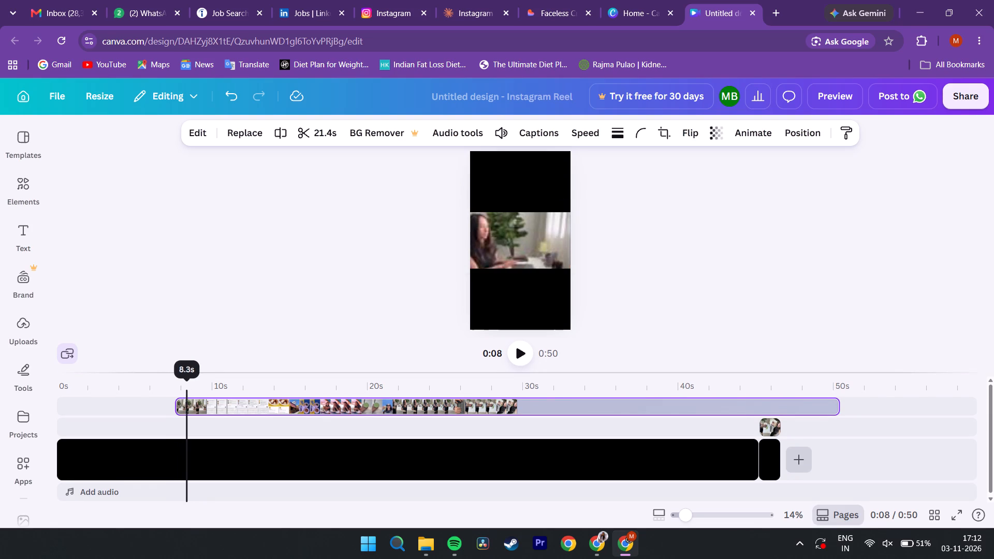
{"action": "left_click_drag", "start_coordinate": [191, 382], "coordinate": [199, 386]}
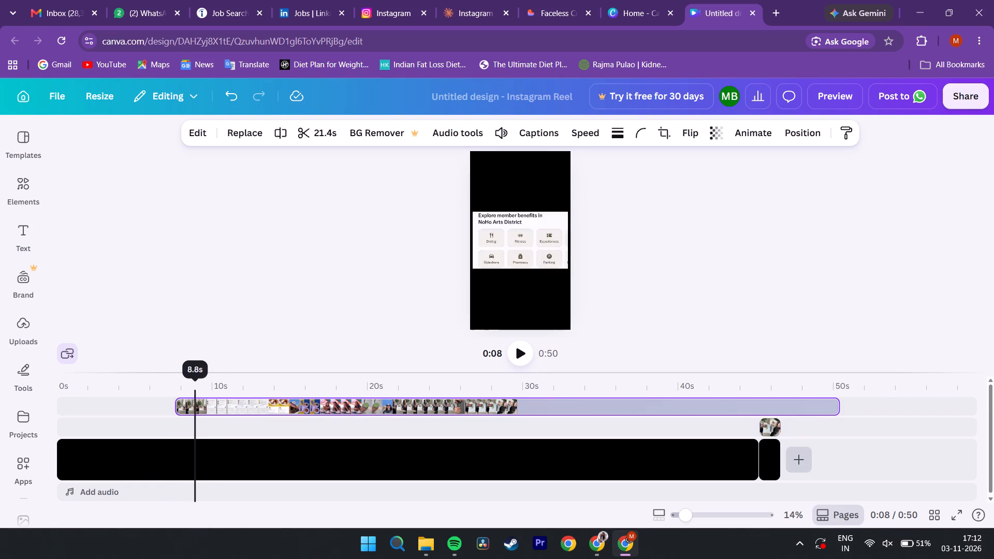
{"action": "left_click_drag", "start_coordinate": [199, 386], "coordinate": [220, 385]}
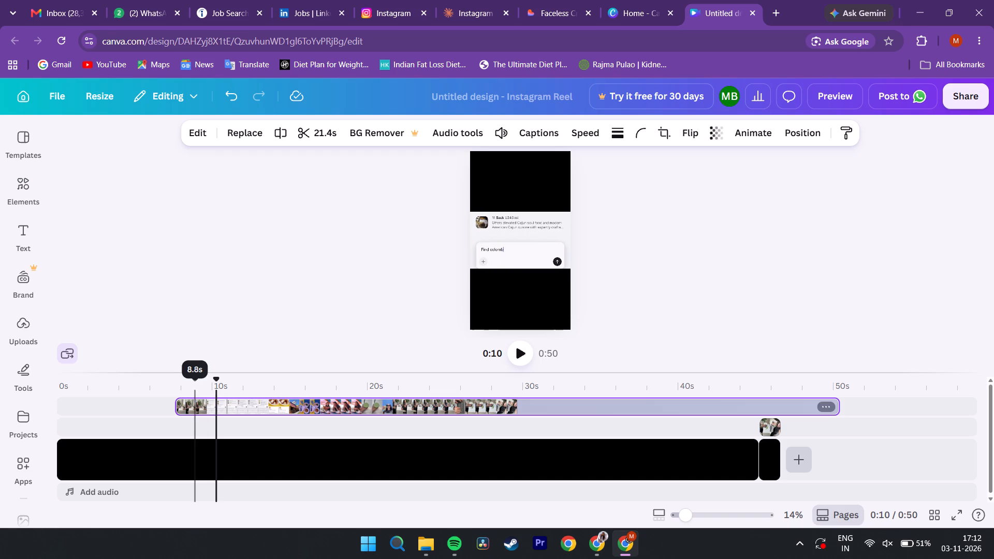
{"action": "left_click", "coordinate": [195, 407]}
{"action": "left_click", "coordinate": [171, 434]}
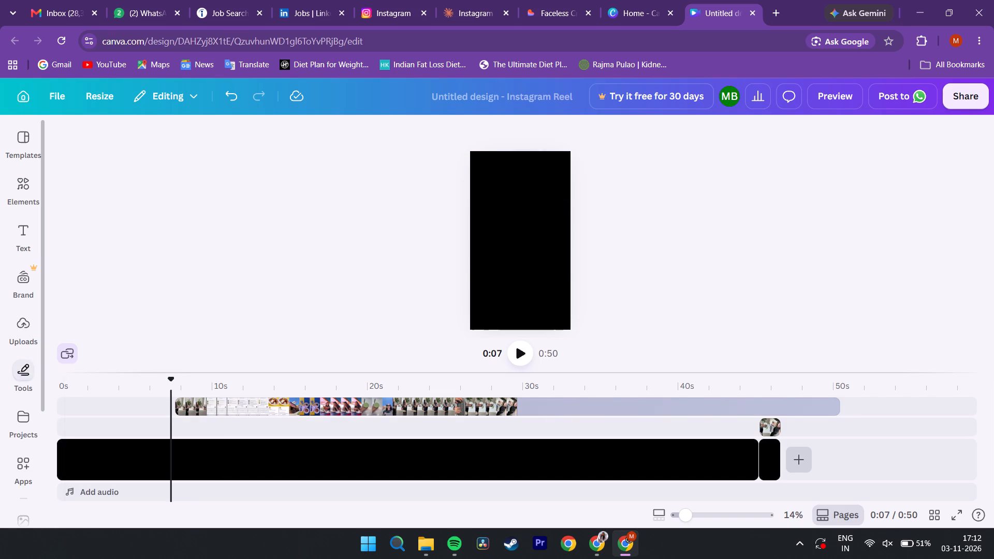
Extend the first black page at its start so its duration becomes 49.2 s.
{"action": "left_click", "coordinate": [214, 400]}
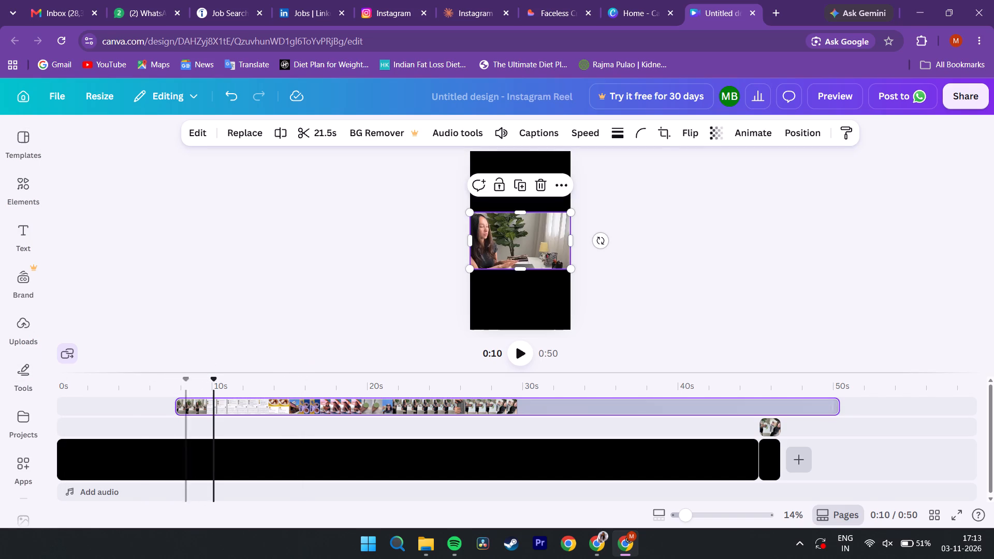
{"action": "left_click", "coordinate": [64, 464]}
{"action": "left_click_drag", "start_coordinate": [64, 464], "coordinate": [27, 465]}
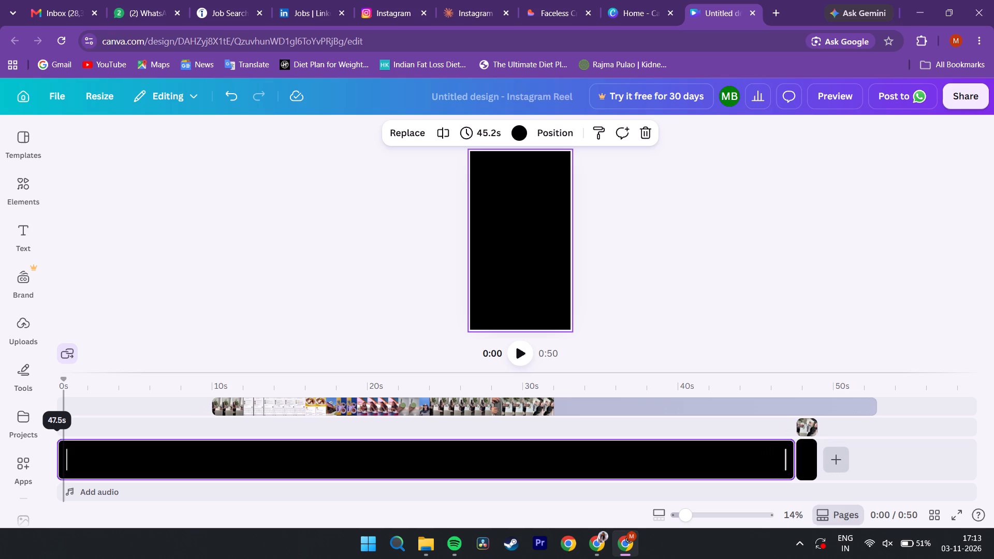
{"action": "left_click_drag", "start_coordinate": [27, 465], "coordinate": [20, 465]}
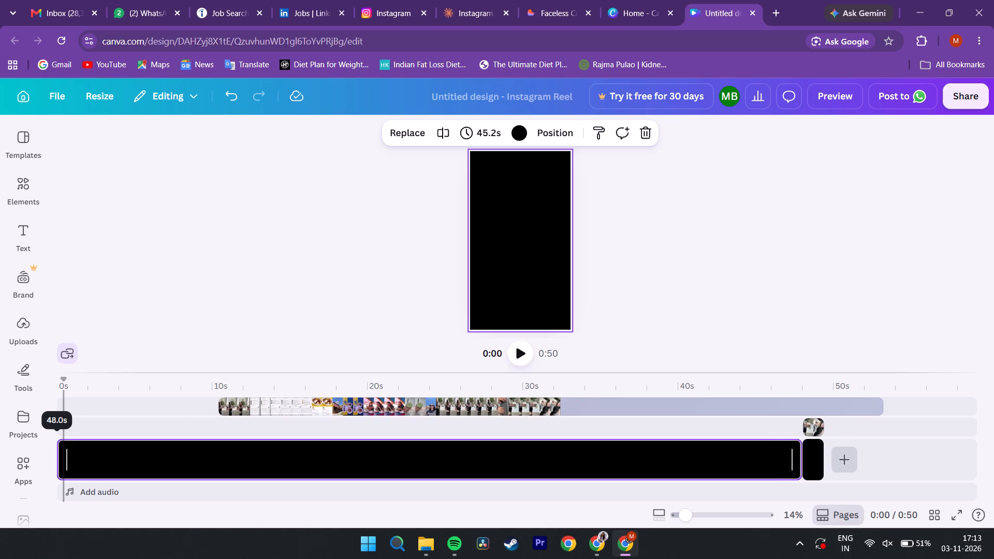
{"action": "left_click_drag", "start_coordinate": [20, 465], "coordinate": [0, 471]}
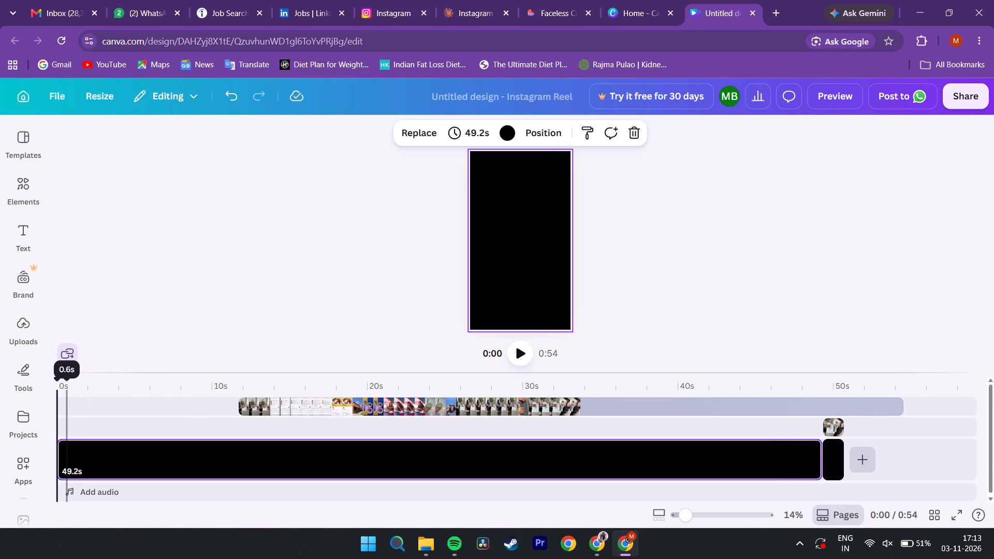
Move the long video clip earlier so that it begins at 0 s on the timeline.
{"action": "left_click_drag", "start_coordinate": [59, 378], "coordinate": [28, 393]}
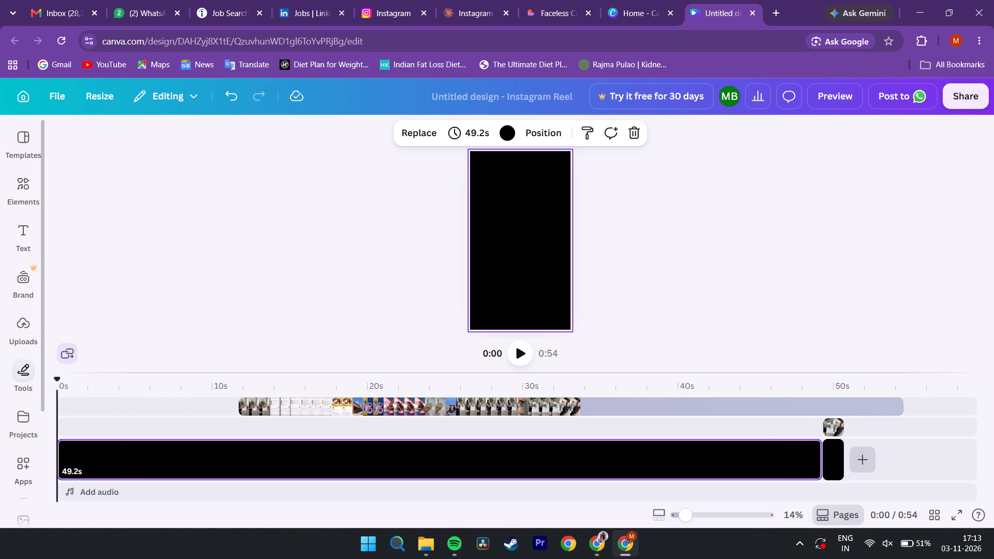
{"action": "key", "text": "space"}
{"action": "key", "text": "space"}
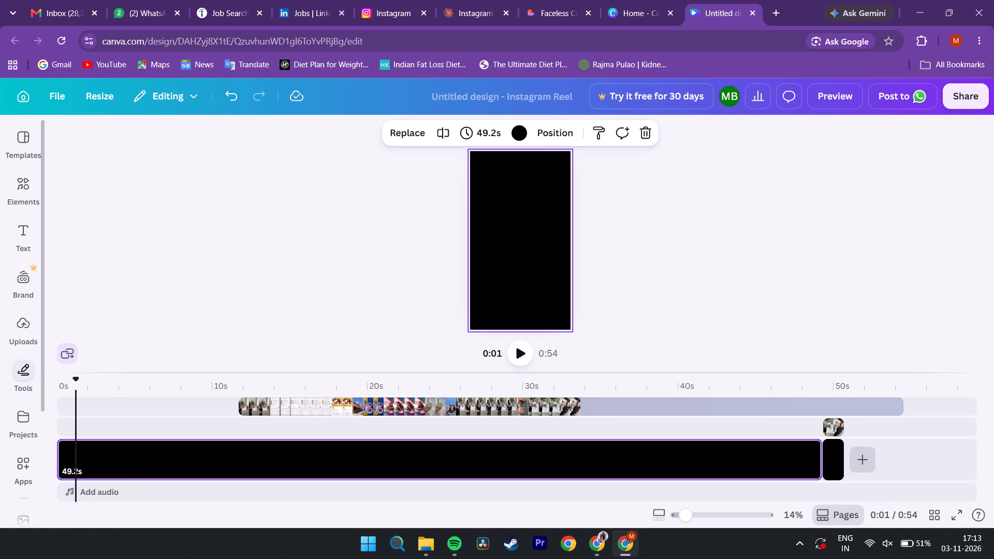
{"action": "left_click_drag", "start_coordinate": [274, 408], "coordinate": [113, 407]}
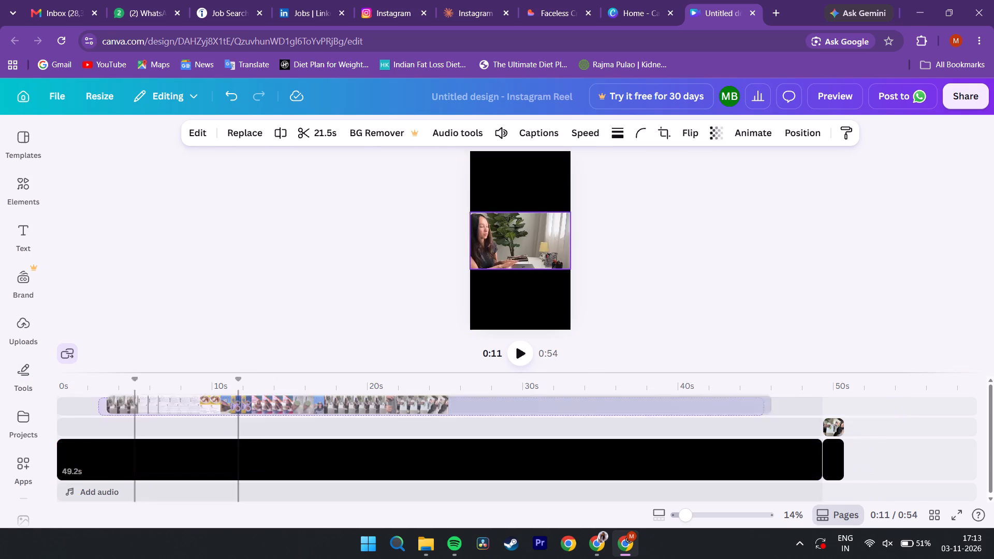
{"action": "left_click_drag", "start_coordinate": [113, 407], "coordinate": [94, 407]}
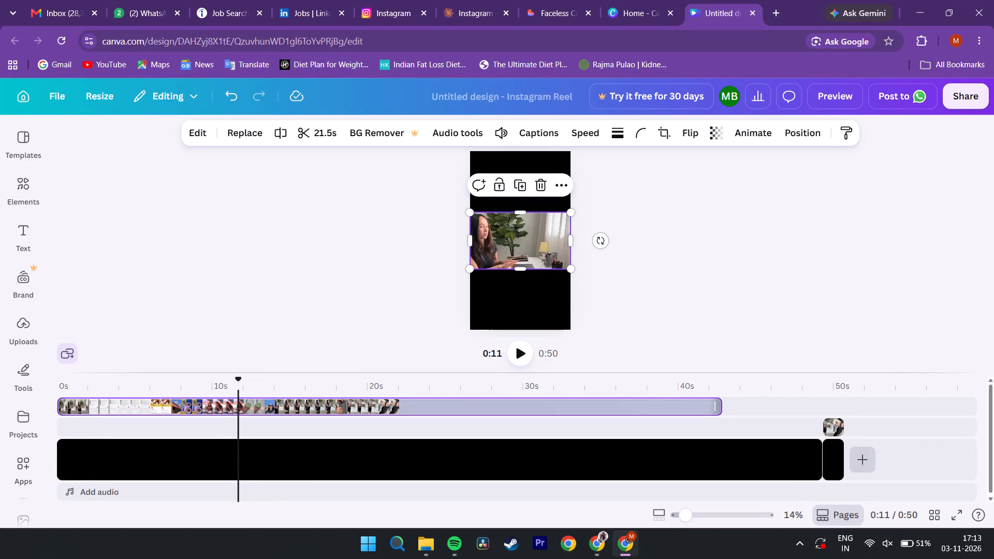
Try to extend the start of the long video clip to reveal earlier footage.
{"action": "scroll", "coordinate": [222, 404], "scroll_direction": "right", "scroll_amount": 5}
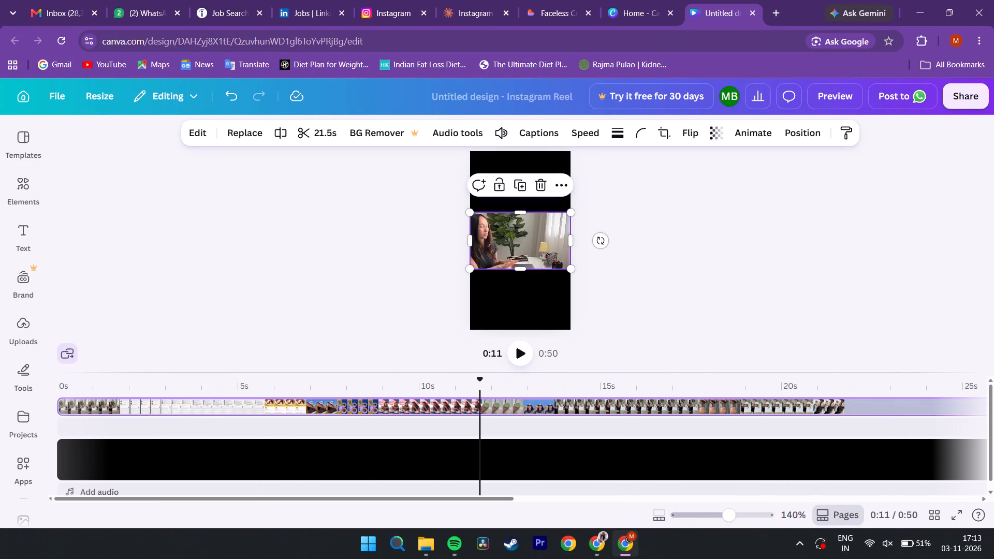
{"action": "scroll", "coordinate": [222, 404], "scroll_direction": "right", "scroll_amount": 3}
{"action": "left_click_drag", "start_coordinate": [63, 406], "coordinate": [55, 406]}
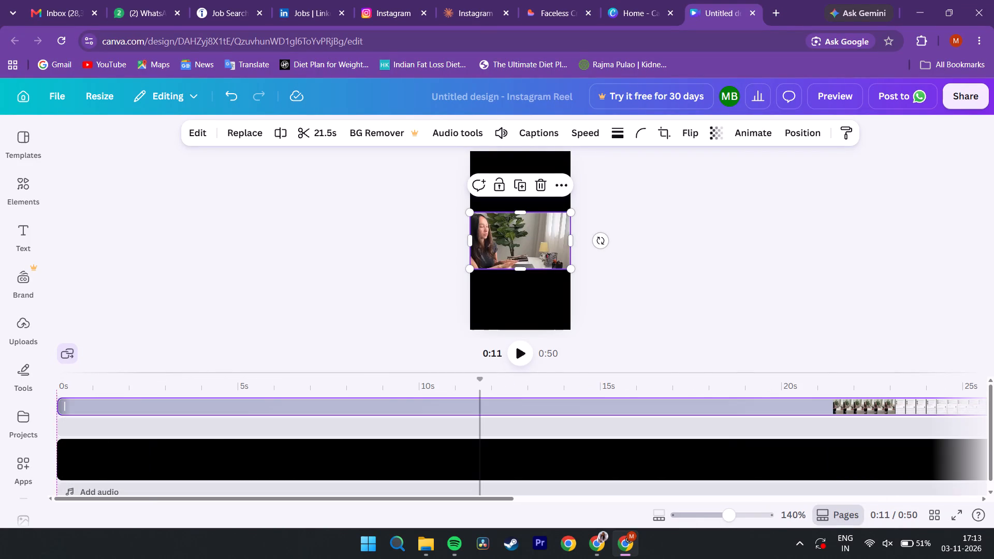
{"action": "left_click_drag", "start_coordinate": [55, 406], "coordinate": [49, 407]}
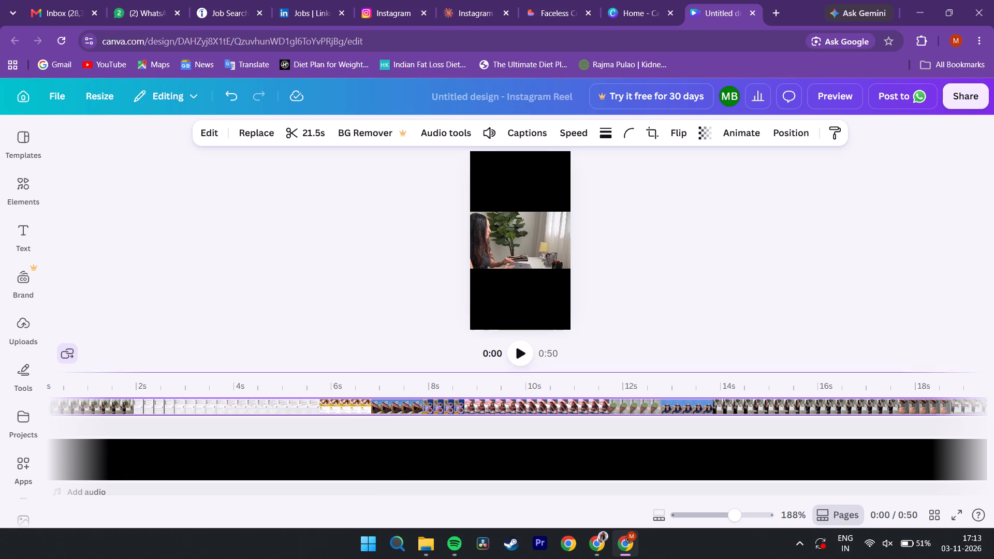
Split the long video clip at about 13.8 s, where the blue-sky drink shot changes to the desk shot.
{"action": "left_click_drag", "start_coordinate": [328, 377], "coordinate": [403, 384]}
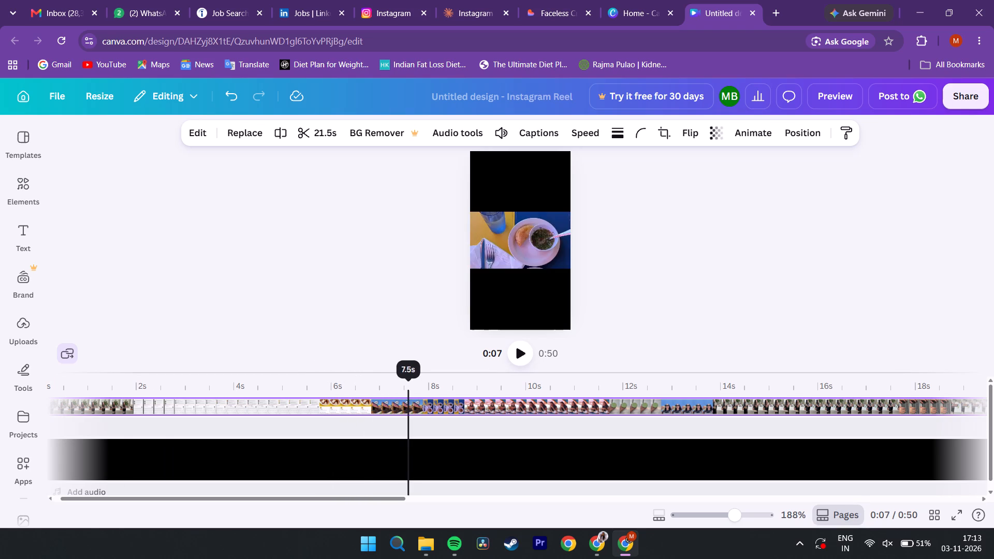
{"action": "left_click_drag", "start_coordinate": [403, 384], "coordinate": [487, 386]}
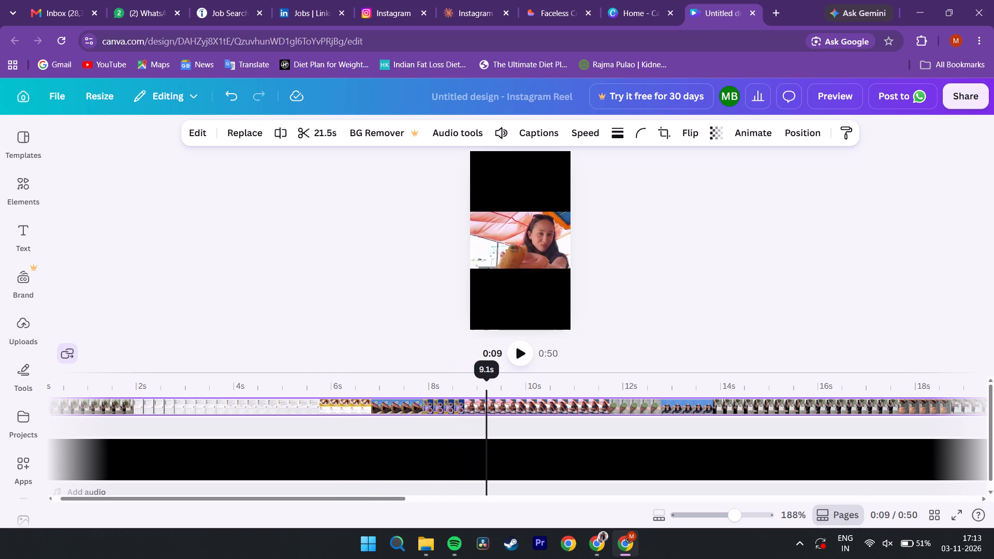
{"action": "left_click_drag", "start_coordinate": [487, 386], "coordinate": [567, 389]}
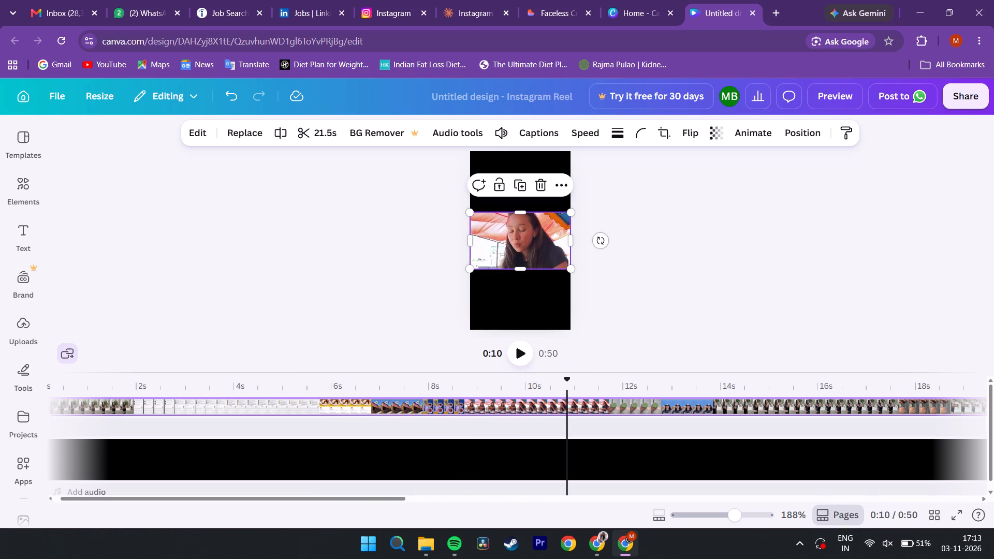
{"action": "left_click_drag", "start_coordinate": [567, 379], "coordinate": [661, 378]}
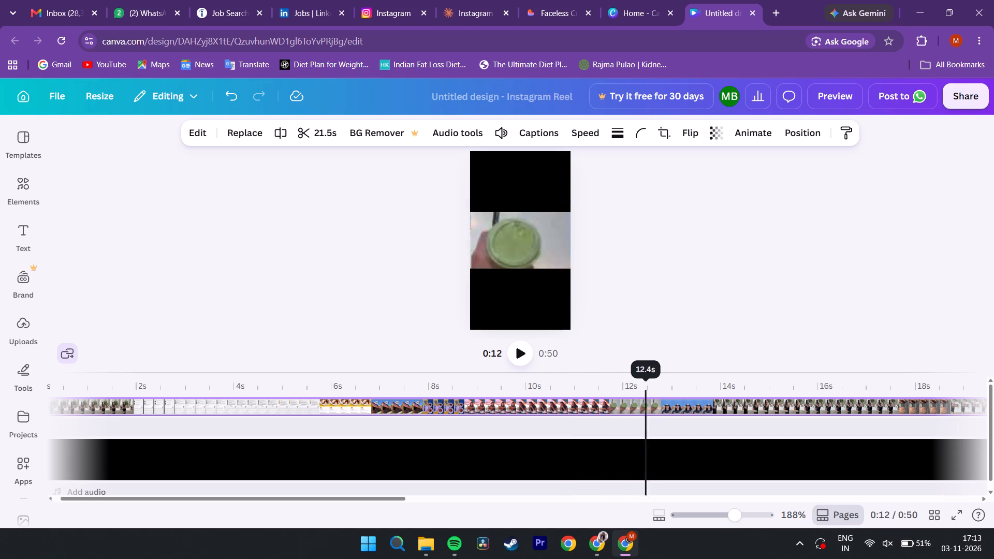
{"action": "left_click_drag", "start_coordinate": [661, 378], "coordinate": [723, 377]}
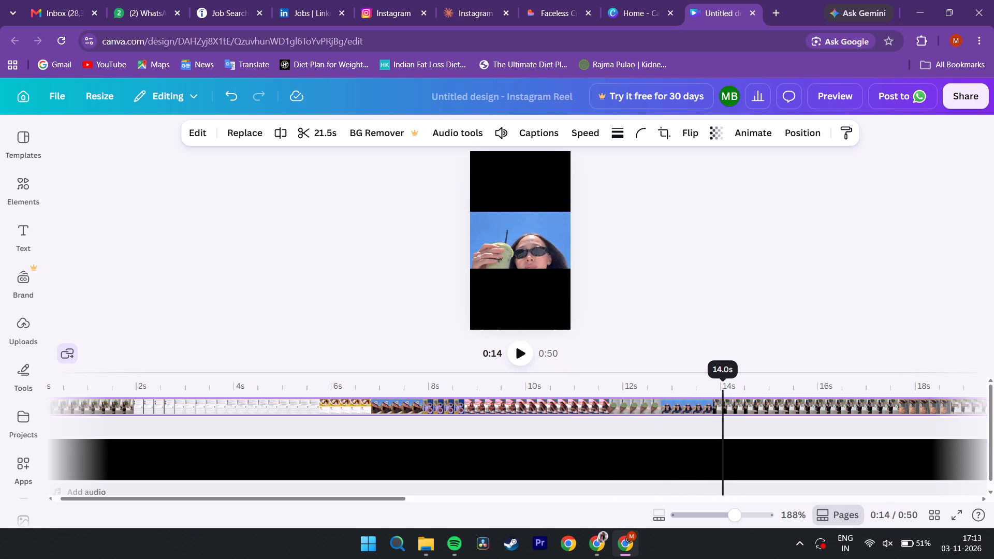
{"action": "left_click_drag", "start_coordinate": [723, 377], "coordinate": [711, 379]}
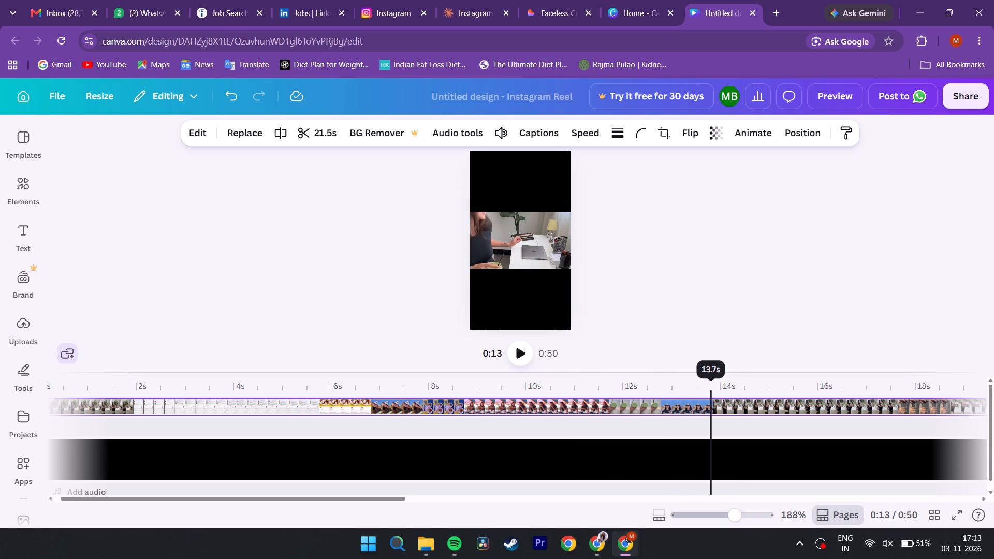
{"action": "left_click_drag", "start_coordinate": [711, 379], "coordinate": [714, 377]}
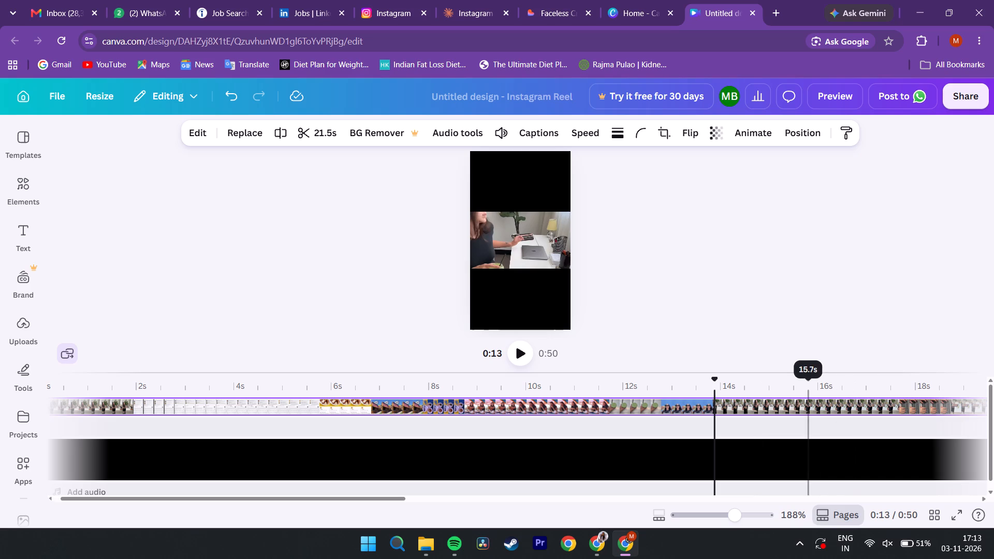
{"action": "left_click", "coordinate": [281, 135]}
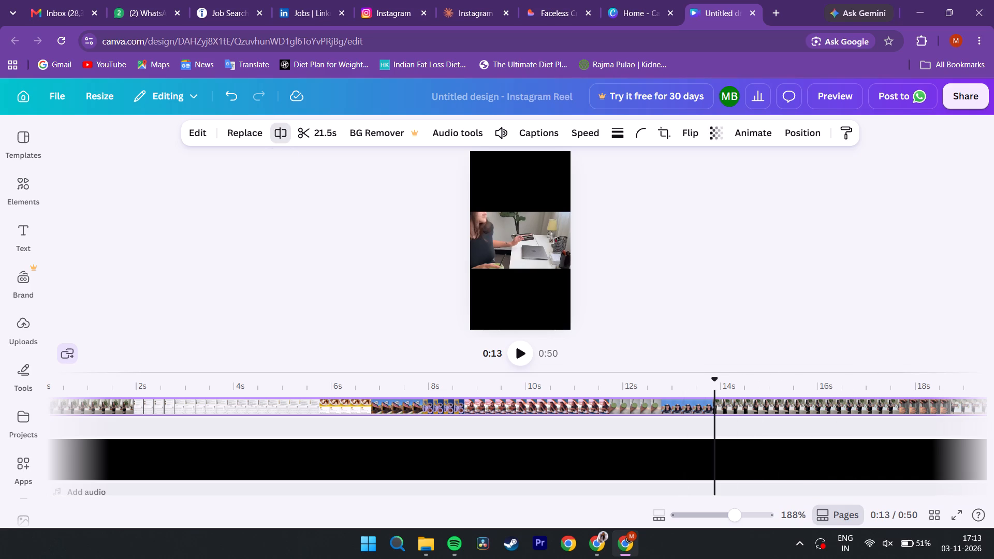
Delete the 13.8 s section of the video clip that lies before the split.
{"action": "left_click", "coordinate": [617, 409]}
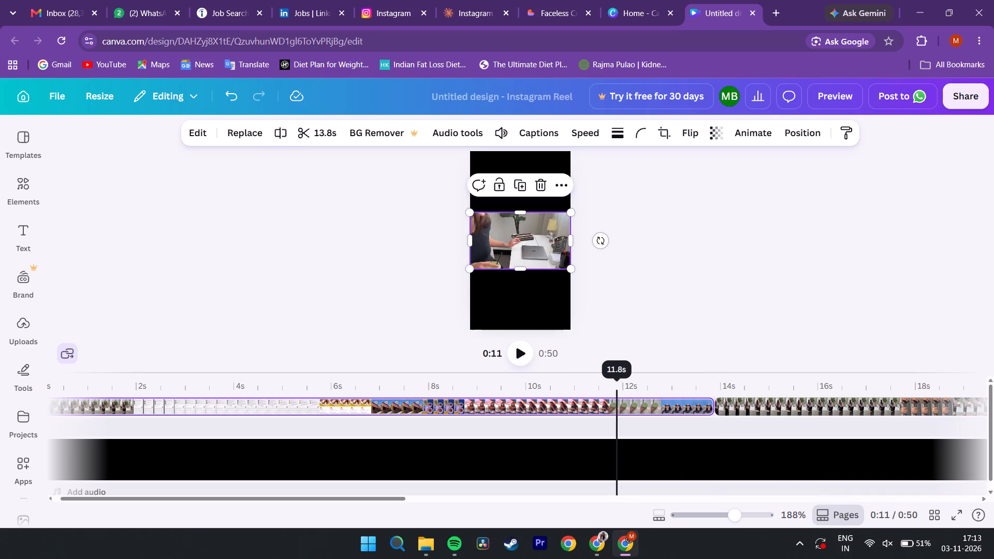
{"action": "key", "text": "Delete"}
Move the remaining video clip to the very start of the timeline at 0 s.
{"action": "left_click_drag", "start_coordinate": [736, 407], "coordinate": [141, 411]}
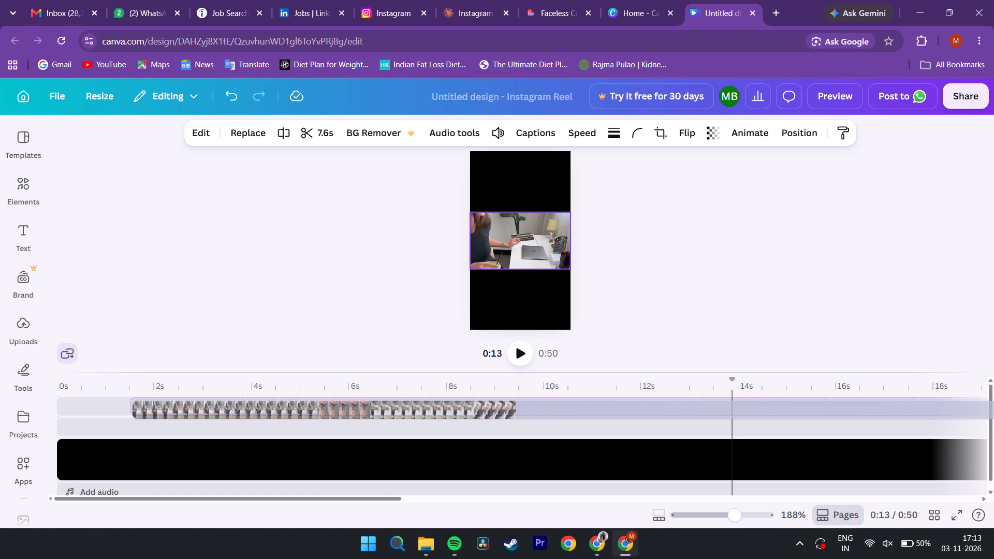
{"action": "left_click_drag", "start_coordinate": [141, 411], "coordinate": [90, 427]}
{"action": "left_click_drag", "start_coordinate": [104, 420], "coordinate": [85, 418]}
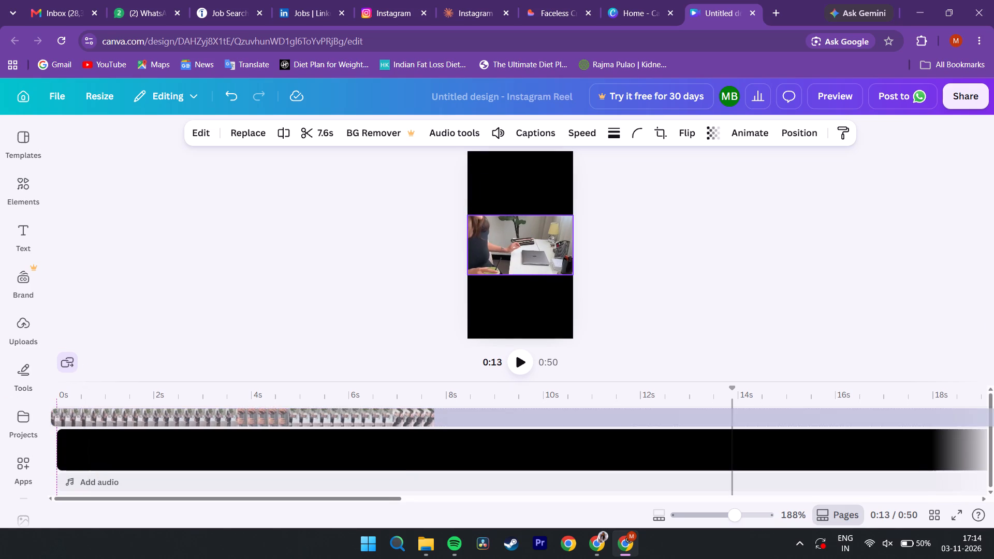
{"action": "left_click_drag", "start_coordinate": [85, 418], "coordinate": [91, 419]}
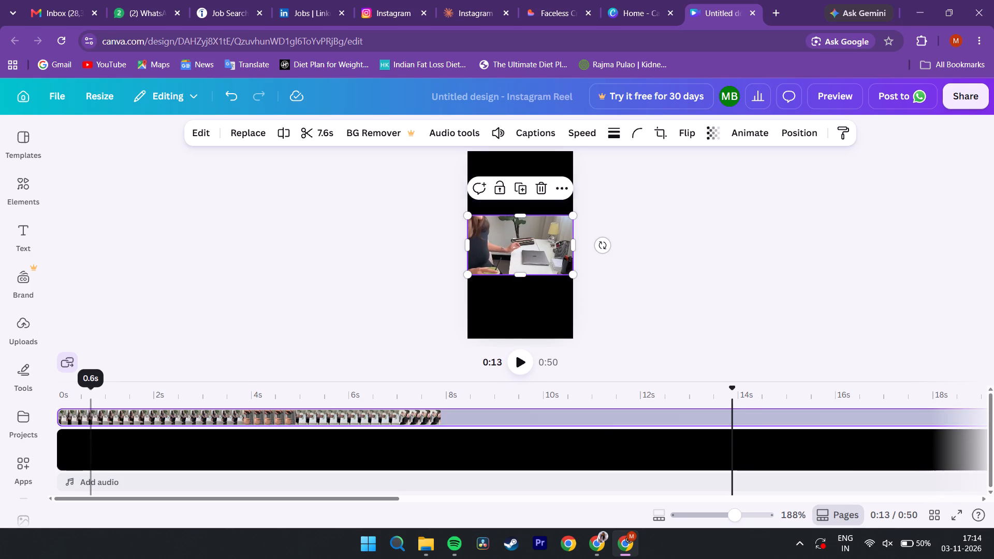
Play the reel from the beginning through about 10 s to review the remaining footage.
{"action": "left_click_drag", "start_coordinate": [92, 378], "coordinate": [81, 377]}
{"action": "left_click_drag", "start_coordinate": [81, 377], "coordinate": [80, 386]}
{"action": "left_click_drag", "start_coordinate": [80, 386], "coordinate": [56, 387]}
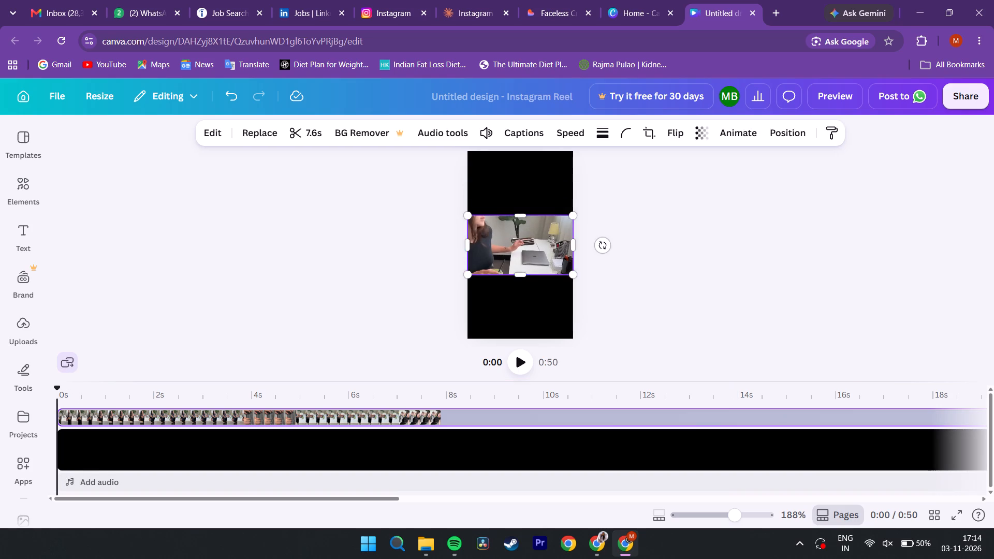
{"action": "key", "text": "space"}
{"action": "key", "text": "space"}
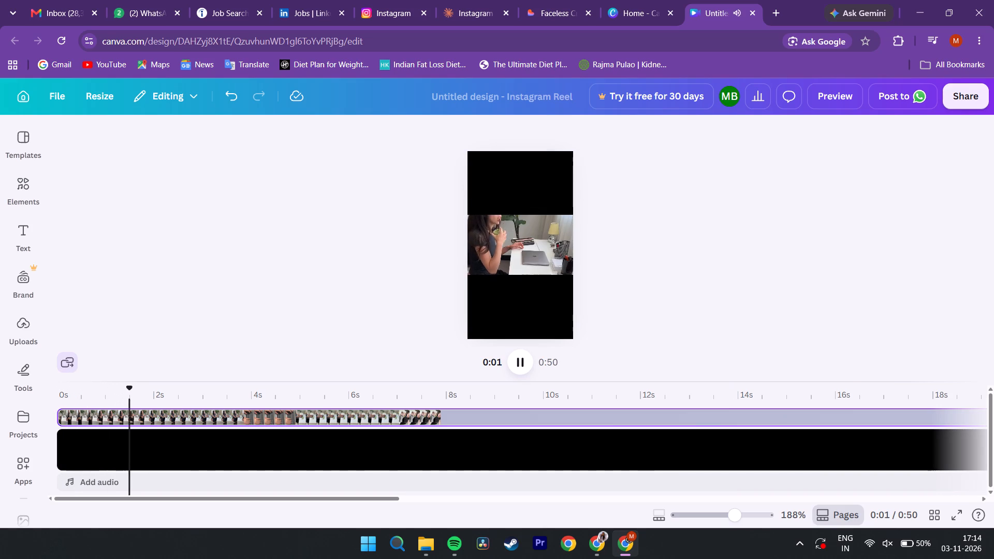
{"action": "key", "text": "space"}
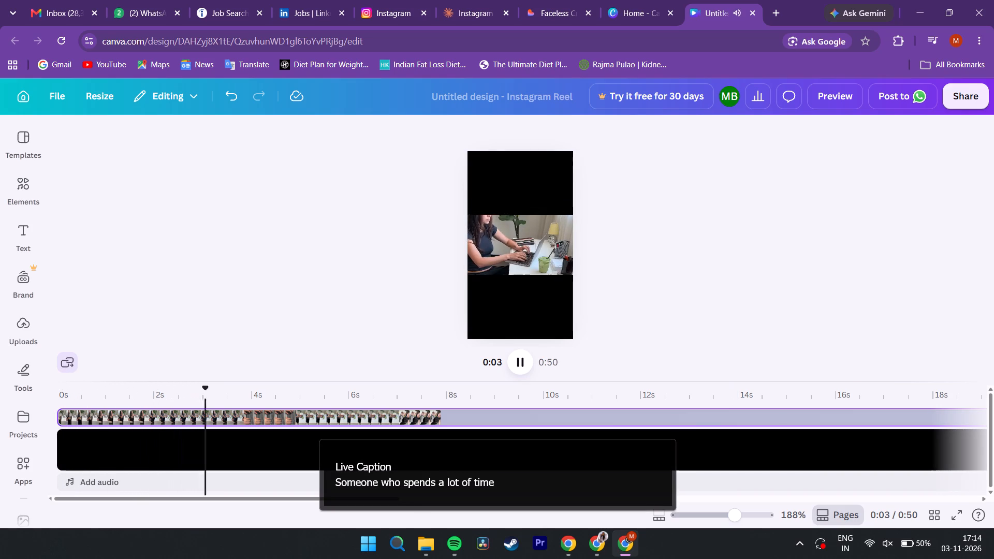
{"action": "left_click", "coordinate": [665, 453]}
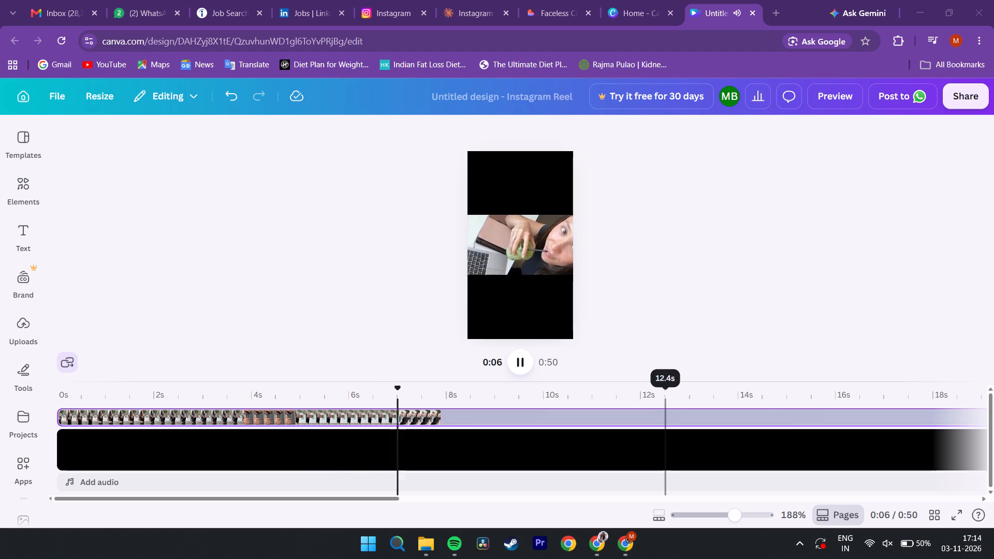
{"action": "key", "text": "space"}
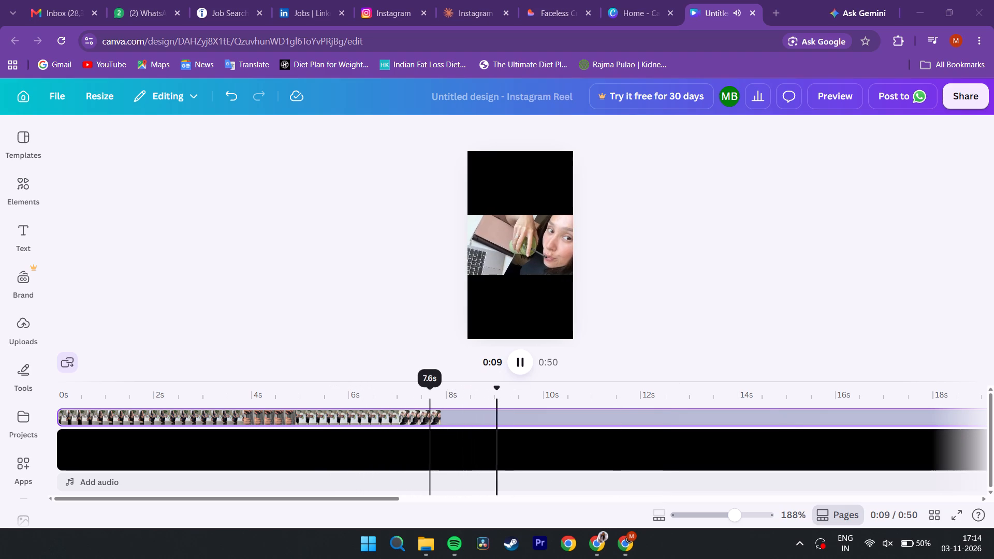
{"action": "left_click", "coordinate": [518, 370]}
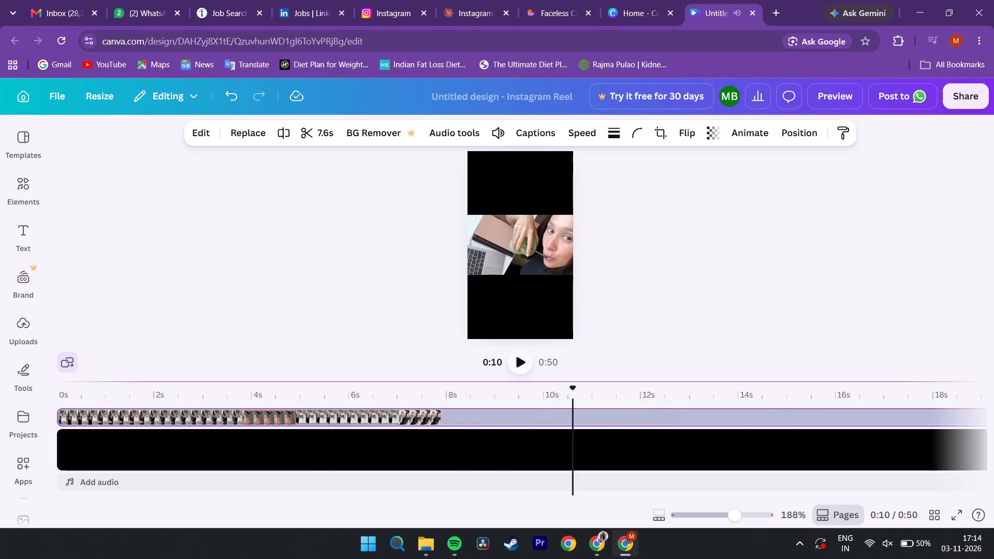
Trim the end of the video clip to about 8 s, cutting off the stretch without footage.
{"action": "left_click", "coordinate": [420, 420]}
{"action": "scroll", "coordinate": [539, 418], "scroll_direction": "left", "scroll_amount": 1}
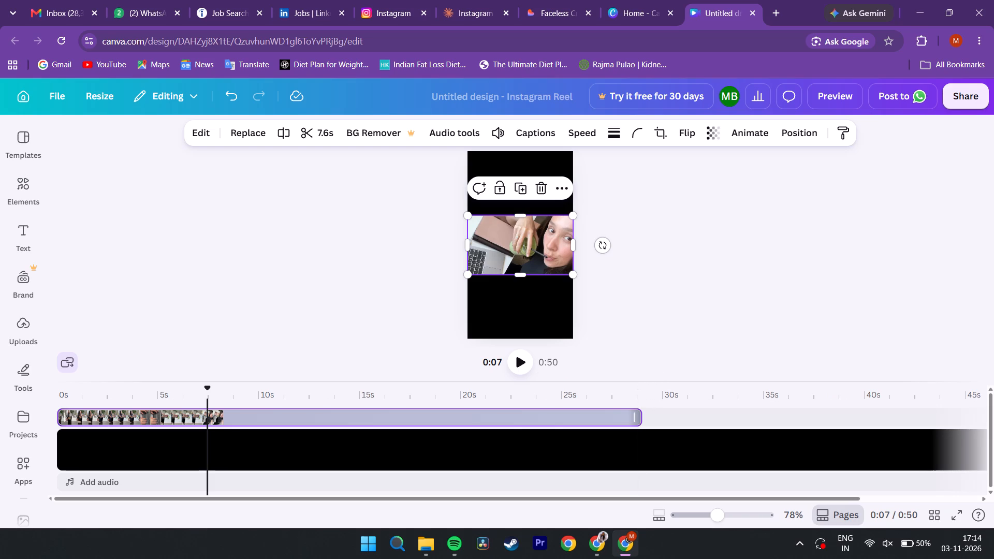
{"action": "left_click_drag", "start_coordinate": [638, 419], "coordinate": [226, 413]}
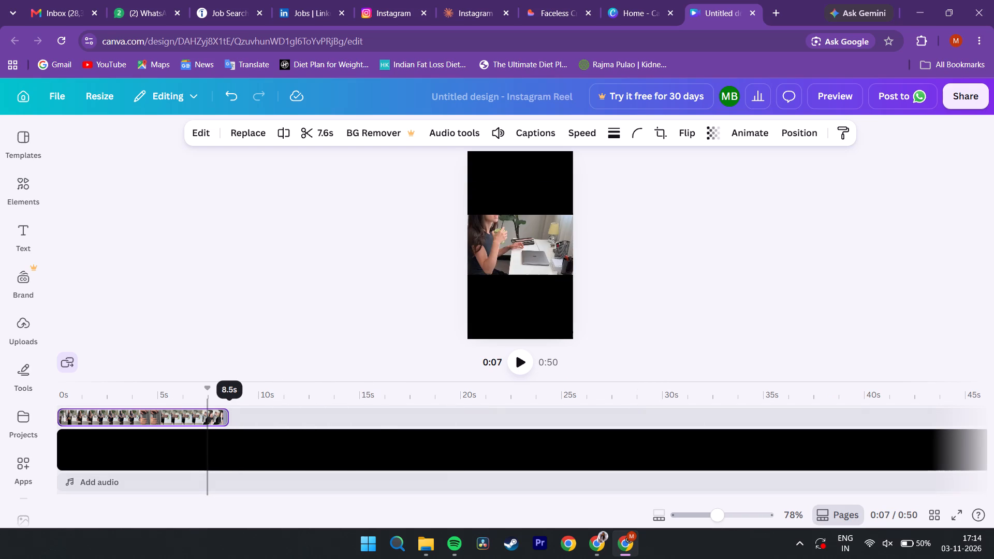
{"action": "left_click_drag", "start_coordinate": [226, 413], "coordinate": [220, 415]}
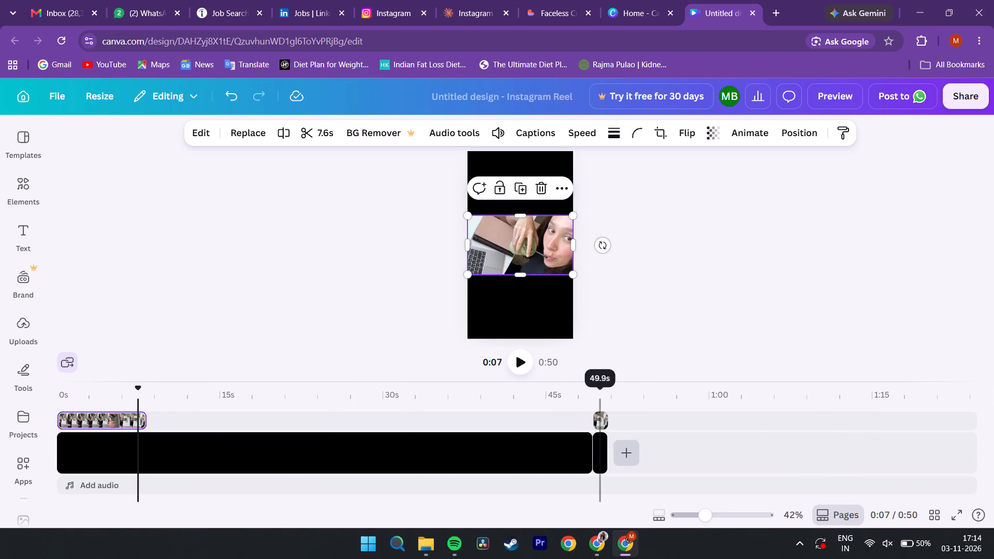
Check the short leftover video clip near 50 s at the end of the timeline and delete it.
{"action": "left_click_drag", "start_coordinate": [595, 394], "coordinate": [605, 395]}
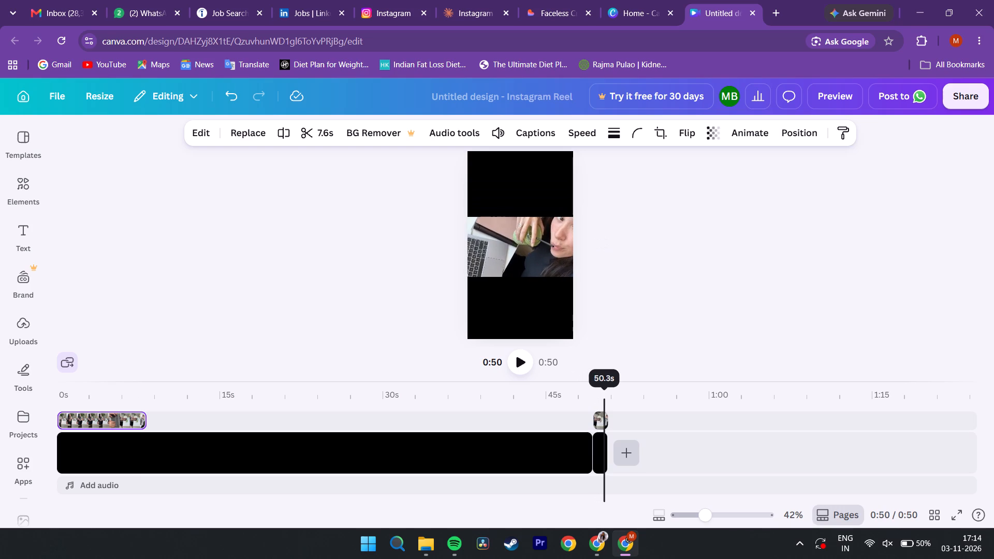
{"action": "left_click_drag", "start_coordinate": [605, 395], "coordinate": [600, 396]}
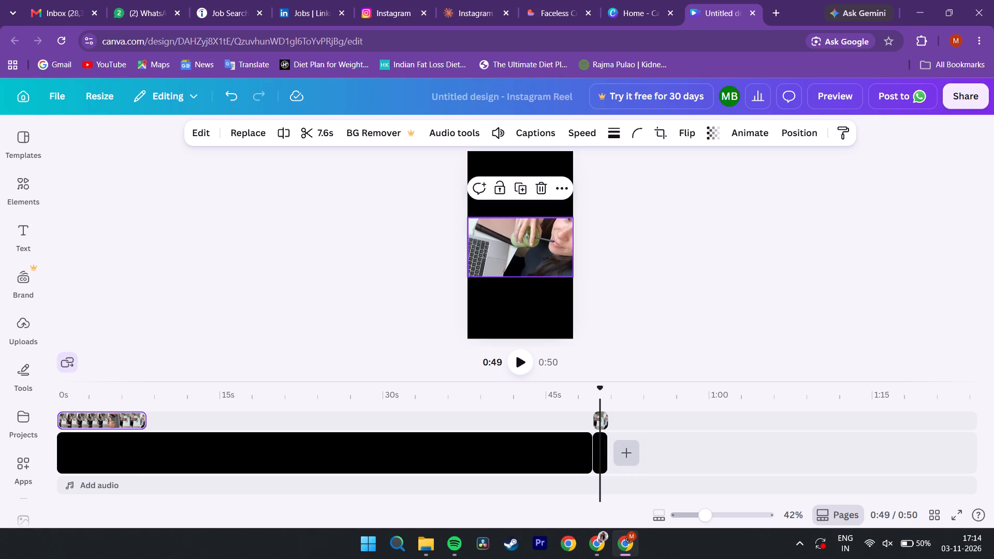
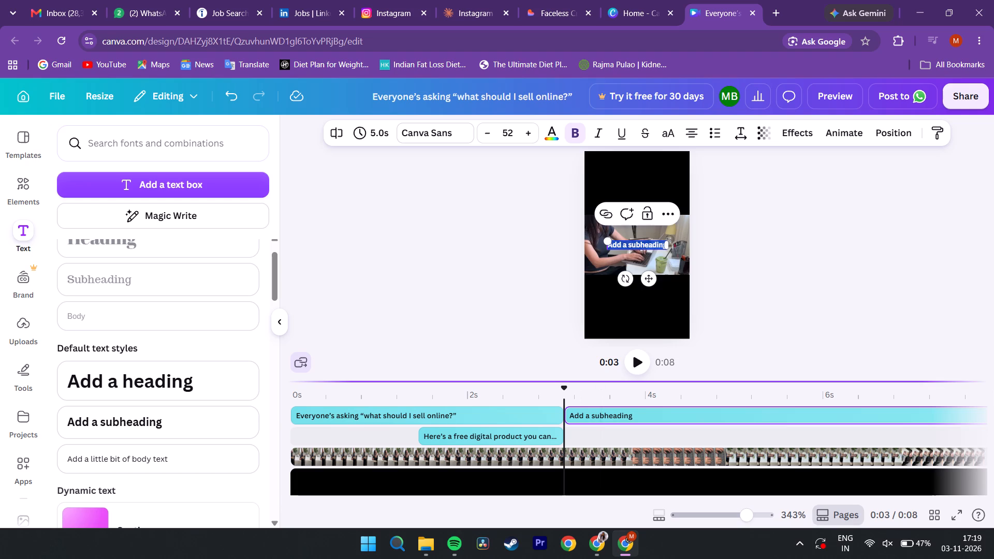
{"action": "key", "text": "ctrl+v"}
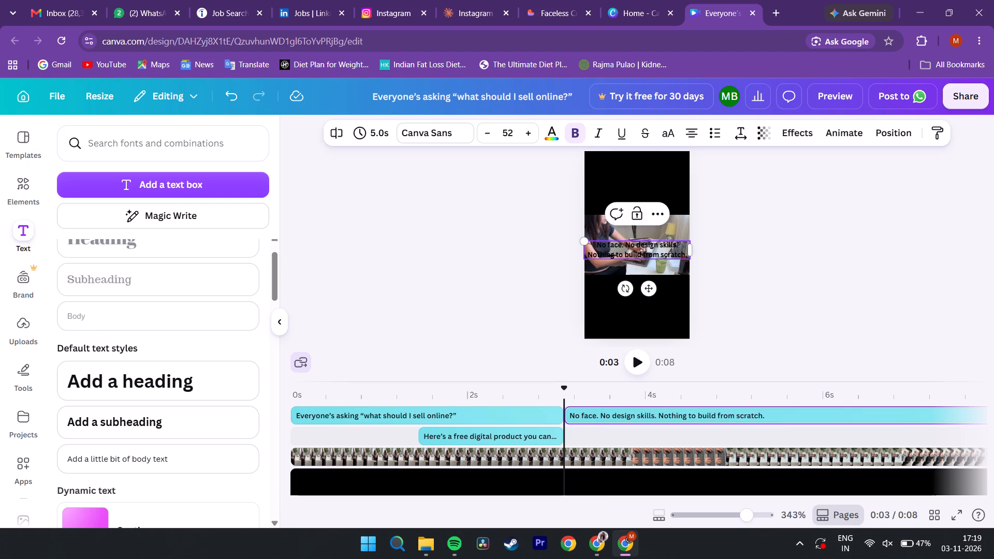
{"action": "left_click", "coordinate": [658, 253]}
{"action": "key", "text": "ctrl+a"}
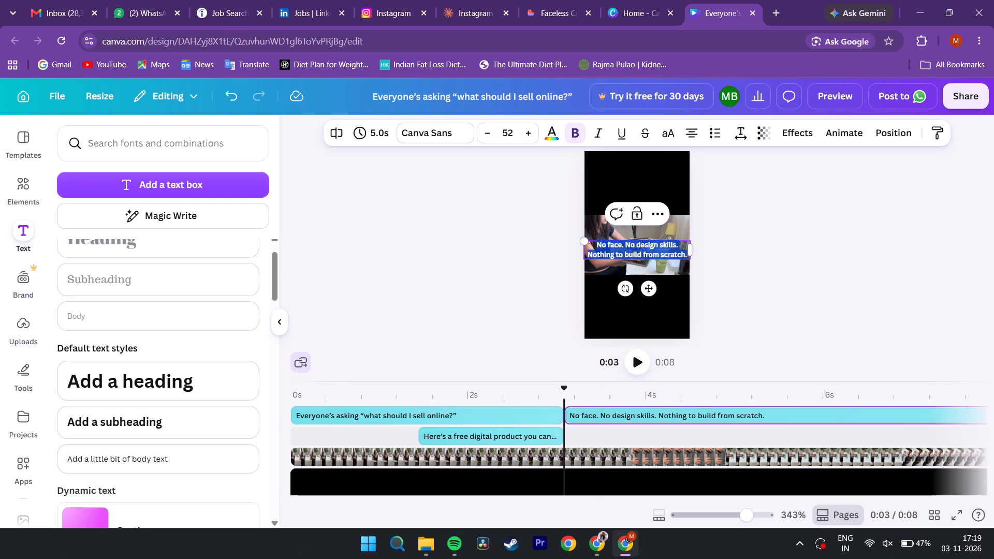
{"action": "left_click", "coordinate": [555, 136]}
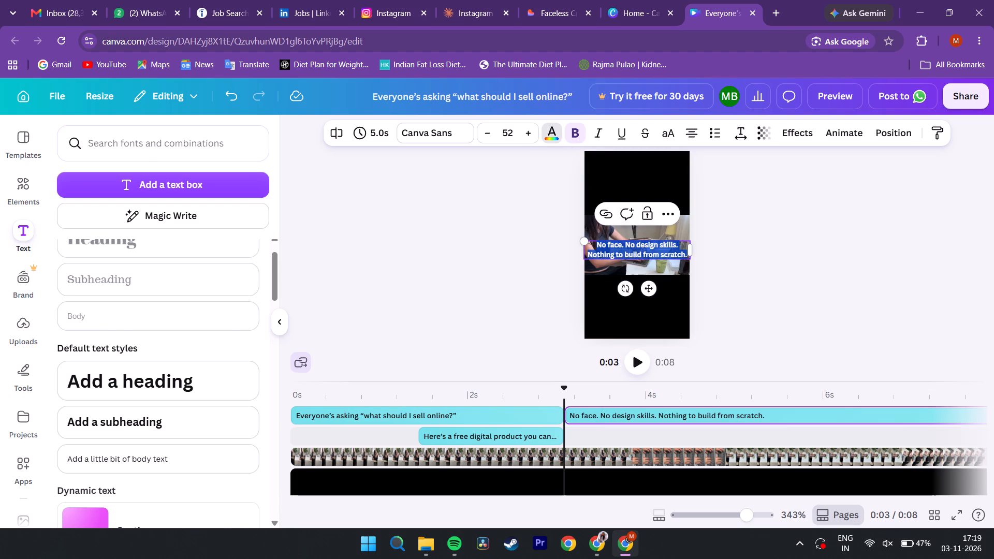
{"action": "left_click", "coordinate": [126, 226]}
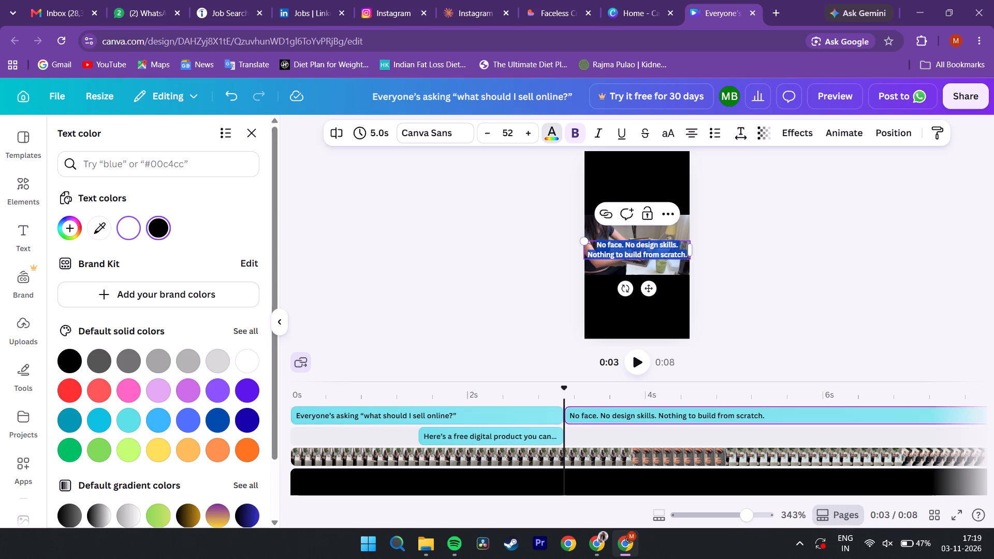
{"action": "left_click", "coordinate": [336, 325]}
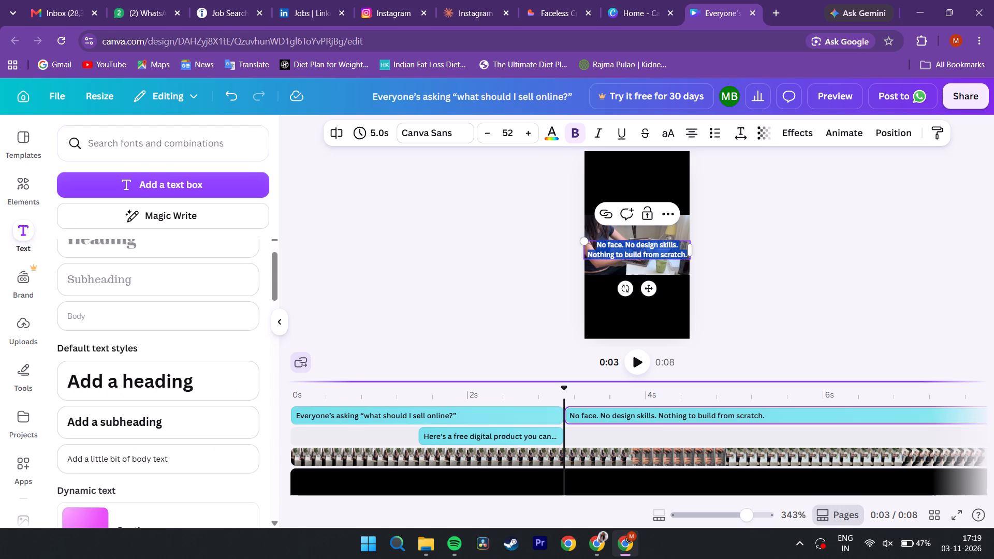
Look at the script in the Claude chat and move the design's browser tab ahead of the Canva home tab.
{"action": "left_click", "coordinate": [464, 0]}
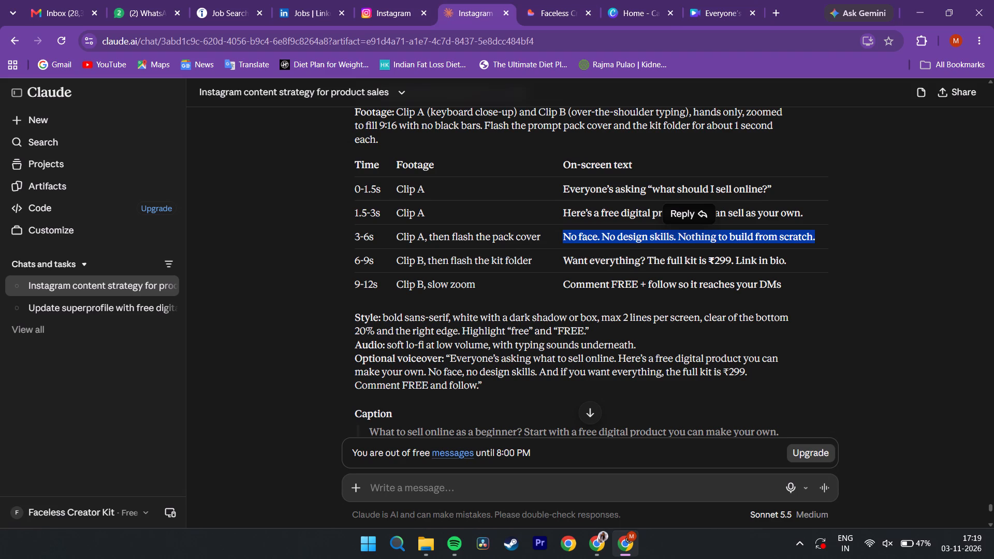
{"action": "left_click", "coordinate": [545, 0]}
{"action": "left_click", "coordinate": [629, 0]}
{"action": "left_click_drag", "start_coordinate": [704, 0], "coordinate": [645, 0]}
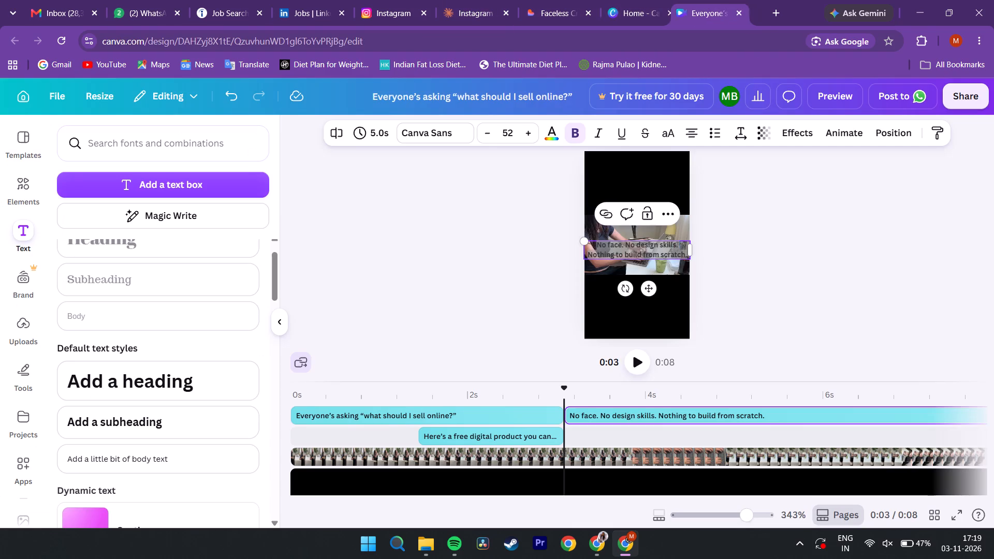
{"action": "left_click_drag", "start_coordinate": [645, 0], "coordinate": [584, 0]}
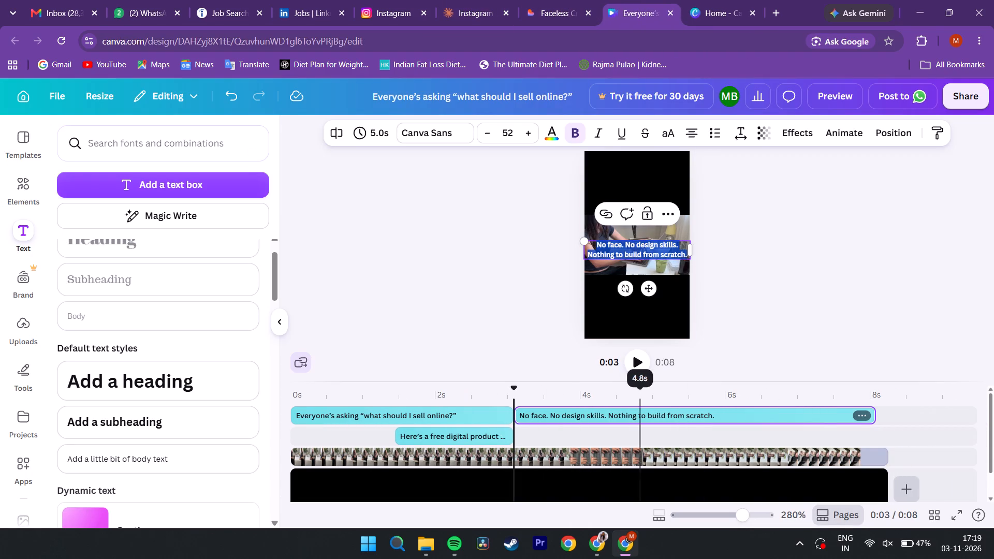
Move the “No face” caption onto its own timeline track below the second caption, starting just before 3 s.
{"action": "left_click_drag", "start_coordinate": [635, 413], "coordinate": [635, 440]}
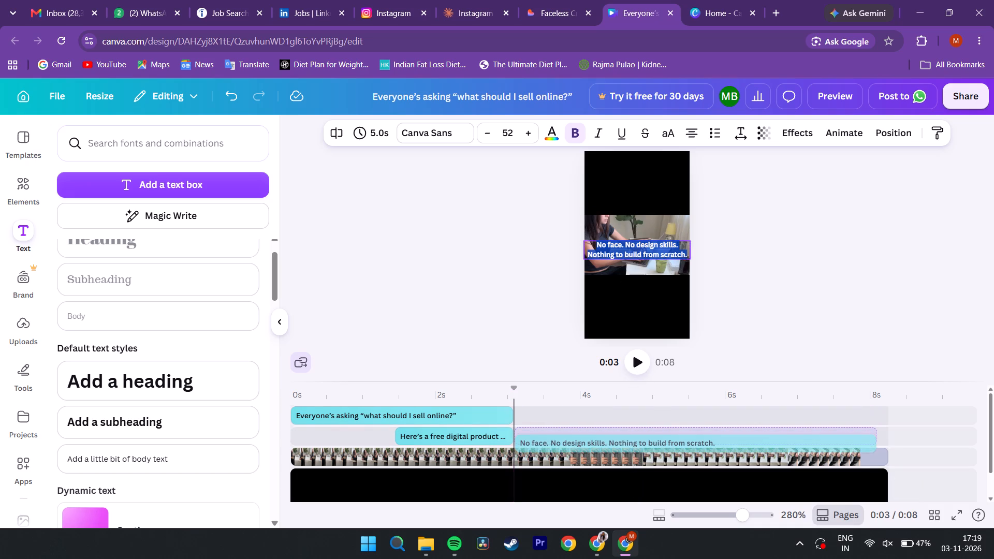
{"action": "left_click_drag", "start_coordinate": [635, 440], "coordinate": [635, 434]}
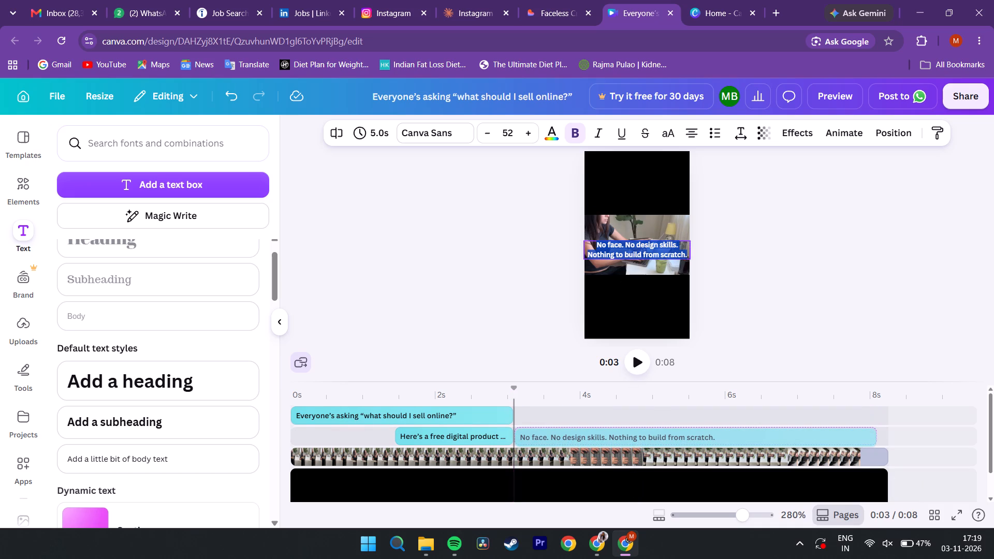
{"action": "left_click_drag", "start_coordinate": [635, 434], "coordinate": [622, 445]}
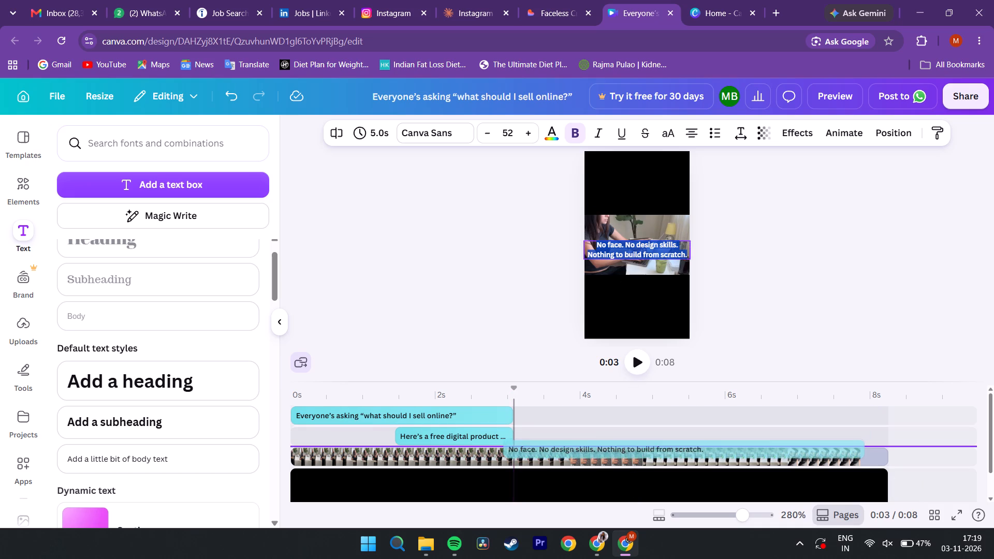
{"action": "left_click_drag", "start_coordinate": [622, 445], "coordinate": [622, 443]}
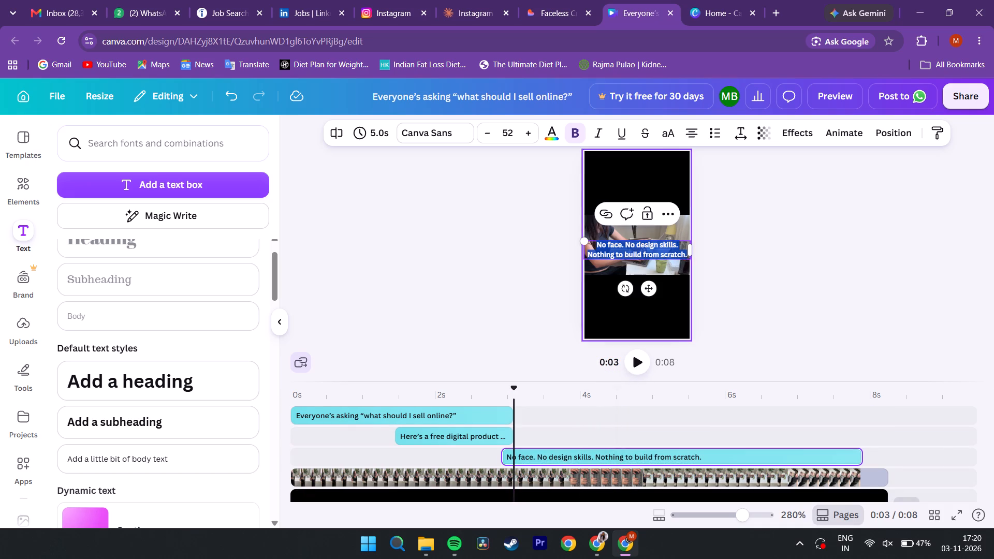
Move the “No face” caption into the black area above the video, scale it to font size 46.1 and centre it horizontally.
{"action": "left_click_drag", "start_coordinate": [647, 292], "coordinate": [646, 249]}
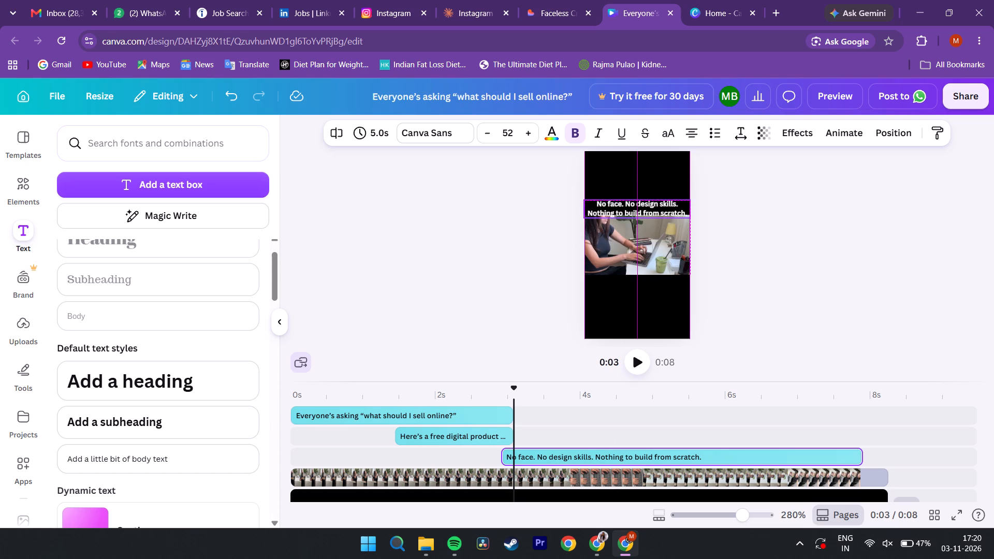
{"action": "left_click_drag", "start_coordinate": [646, 249], "coordinate": [644, 242]}
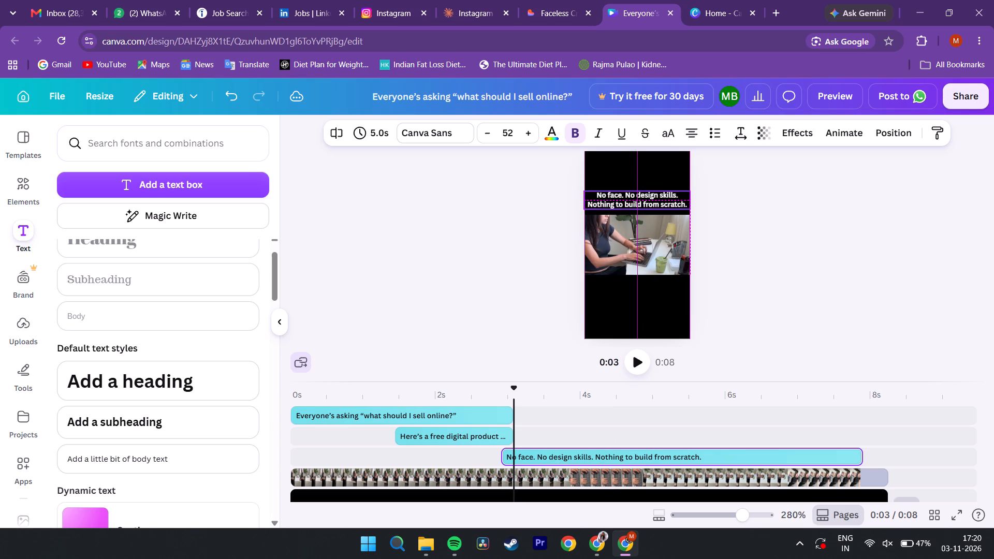
{"action": "left_click_drag", "start_coordinate": [644, 242], "coordinate": [644, 242]}
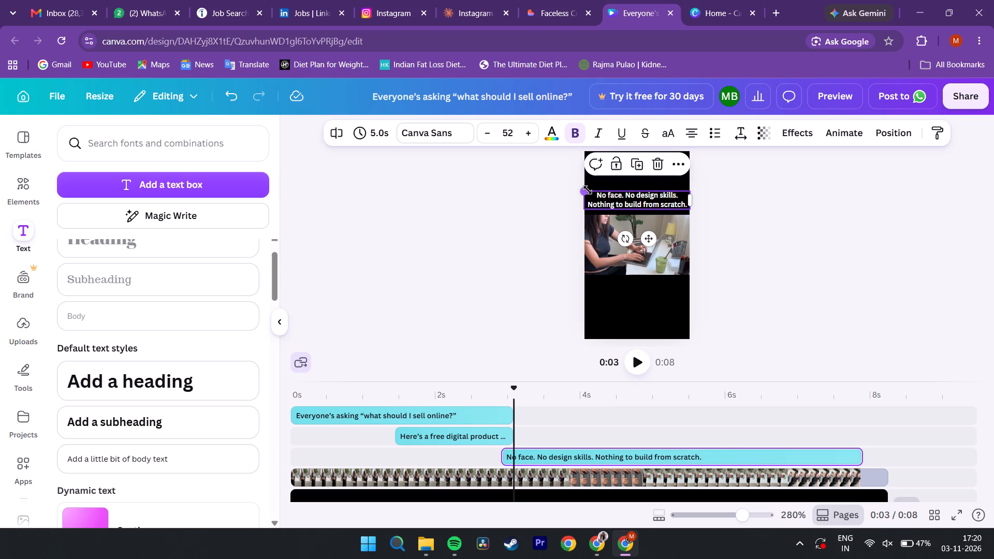
{"action": "left_click_drag", "start_coordinate": [588, 190], "coordinate": [603, 190]}
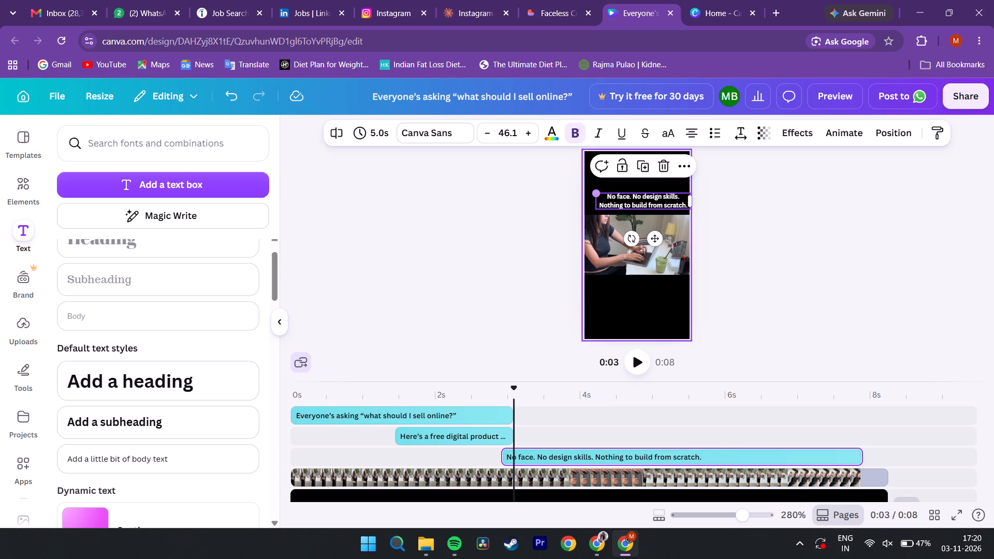
{"action": "left_click_drag", "start_coordinate": [665, 203], "coordinate": [658, 197]}
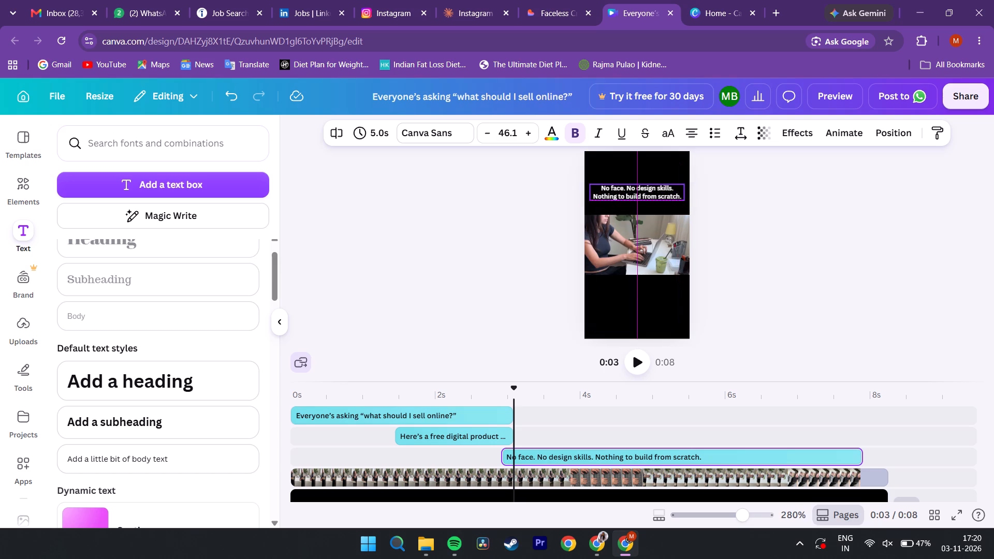
{"action": "left_click_drag", "start_coordinate": [658, 197], "coordinate": [658, 193]}
{"action": "left_click_drag", "start_coordinate": [658, 193], "coordinate": [658, 194]}
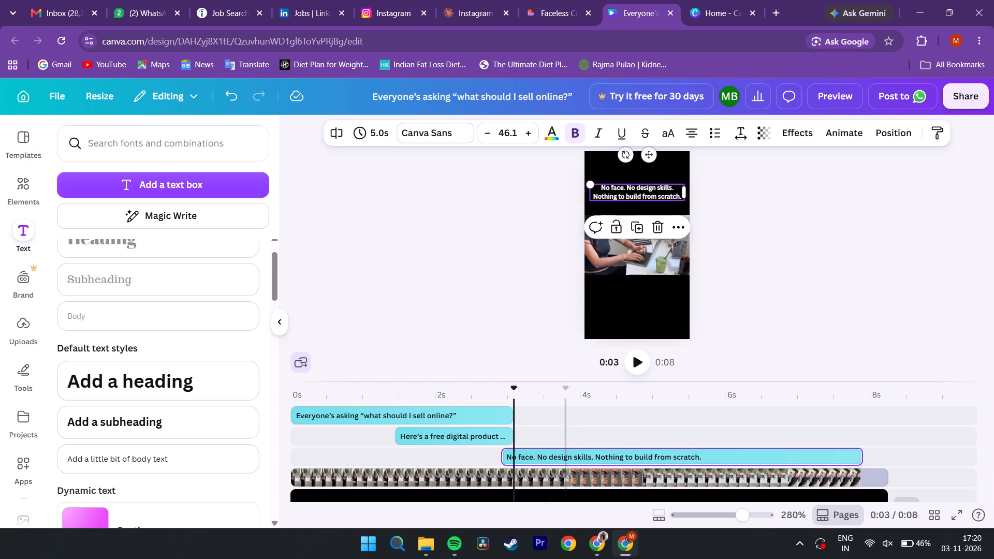
{"action": "left_click", "coordinate": [523, 270]}
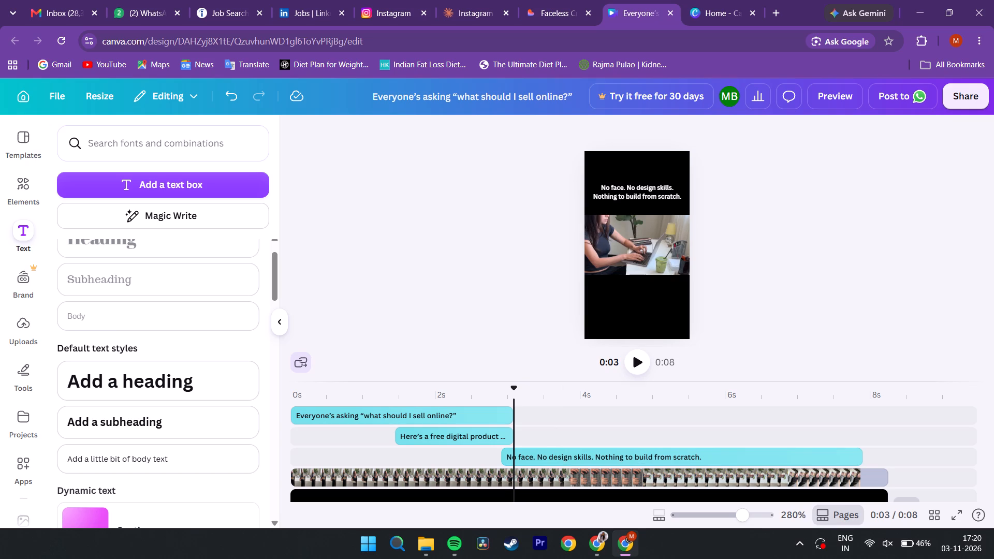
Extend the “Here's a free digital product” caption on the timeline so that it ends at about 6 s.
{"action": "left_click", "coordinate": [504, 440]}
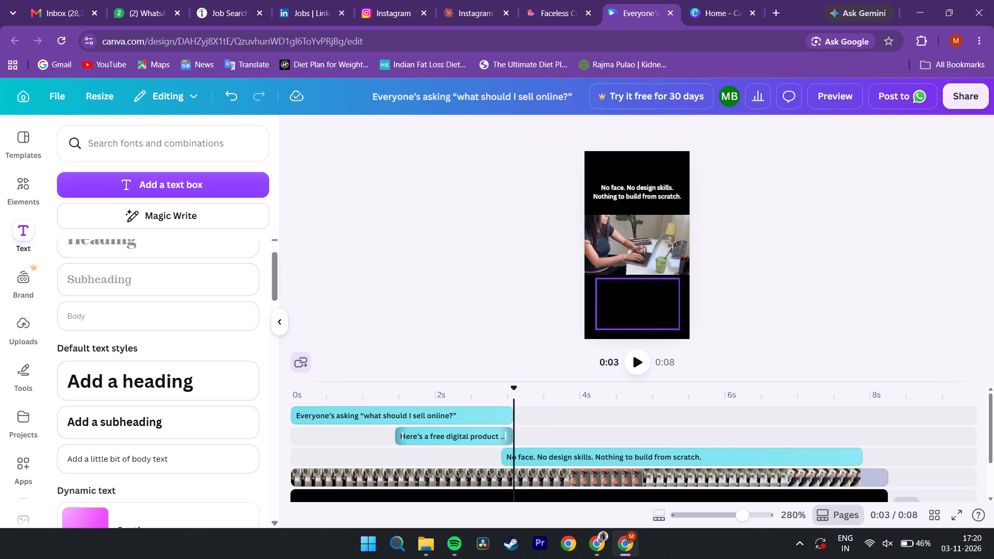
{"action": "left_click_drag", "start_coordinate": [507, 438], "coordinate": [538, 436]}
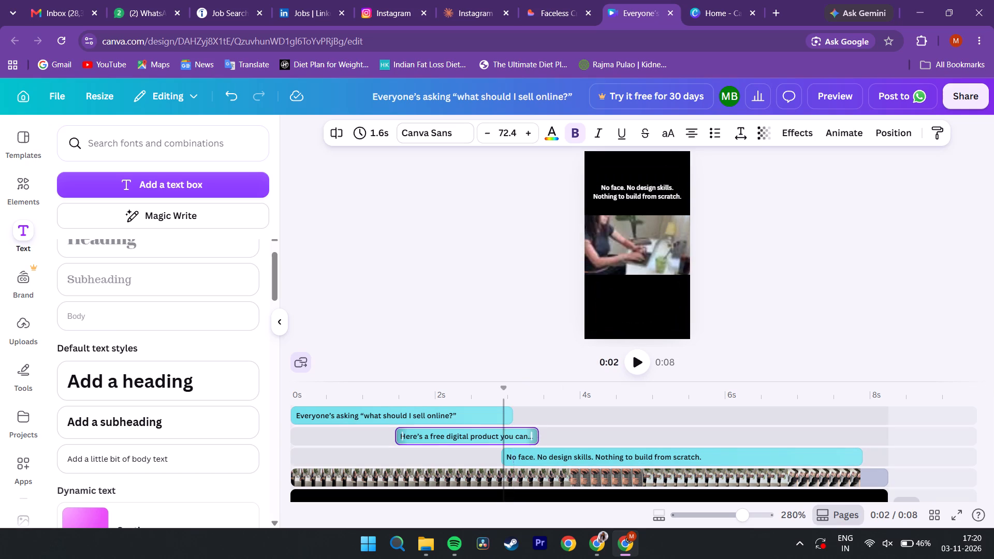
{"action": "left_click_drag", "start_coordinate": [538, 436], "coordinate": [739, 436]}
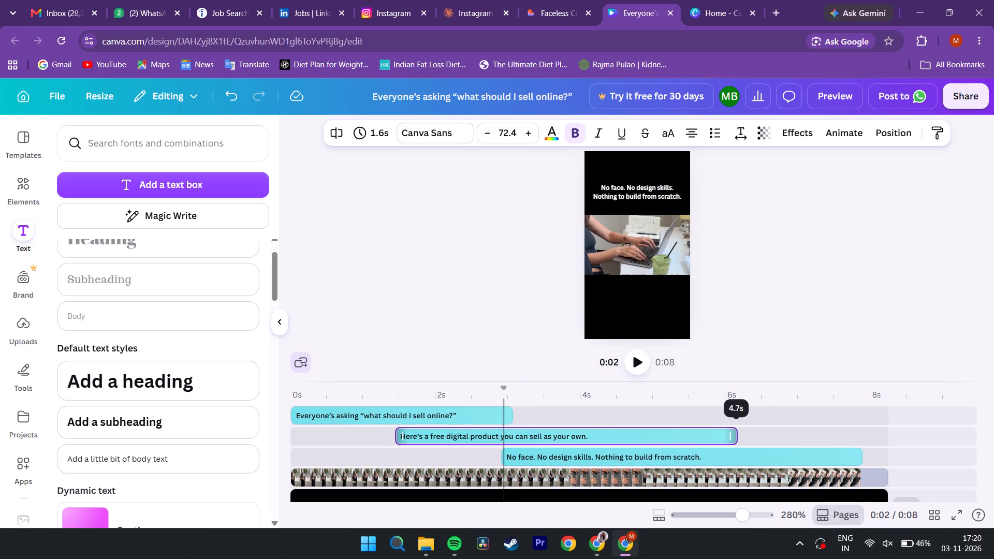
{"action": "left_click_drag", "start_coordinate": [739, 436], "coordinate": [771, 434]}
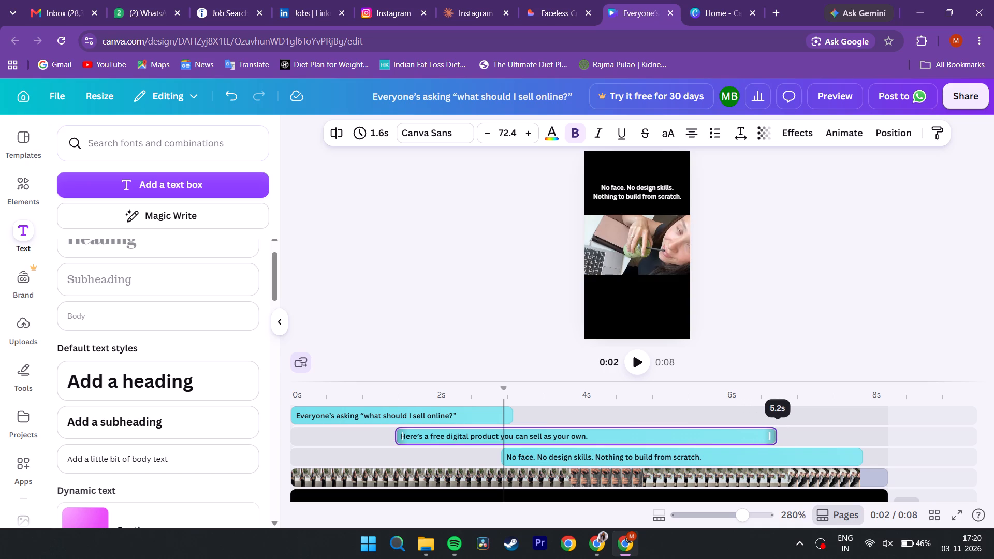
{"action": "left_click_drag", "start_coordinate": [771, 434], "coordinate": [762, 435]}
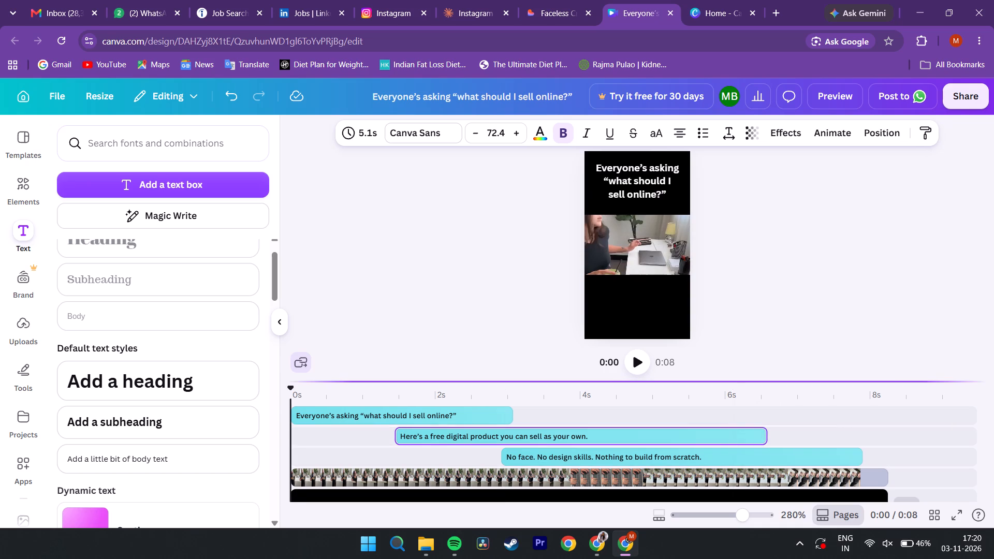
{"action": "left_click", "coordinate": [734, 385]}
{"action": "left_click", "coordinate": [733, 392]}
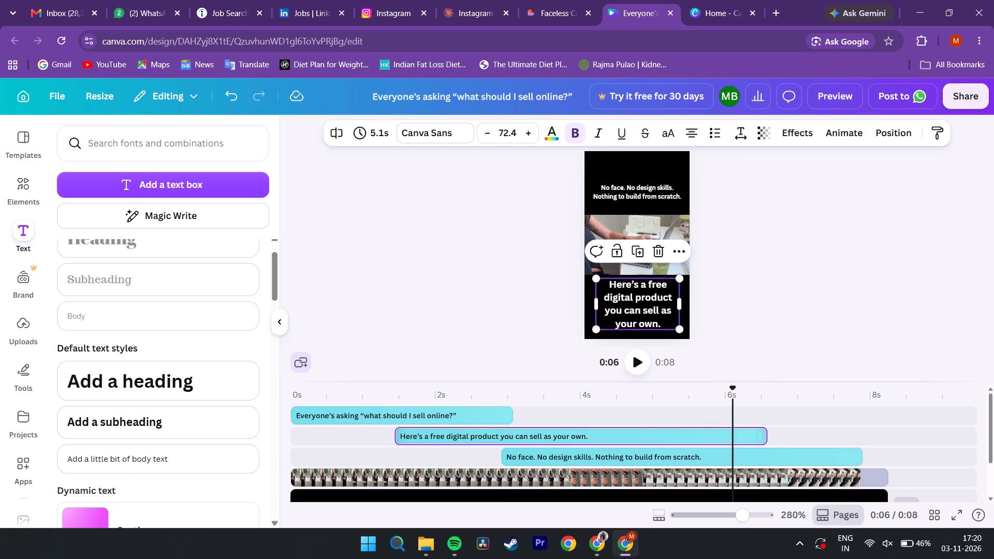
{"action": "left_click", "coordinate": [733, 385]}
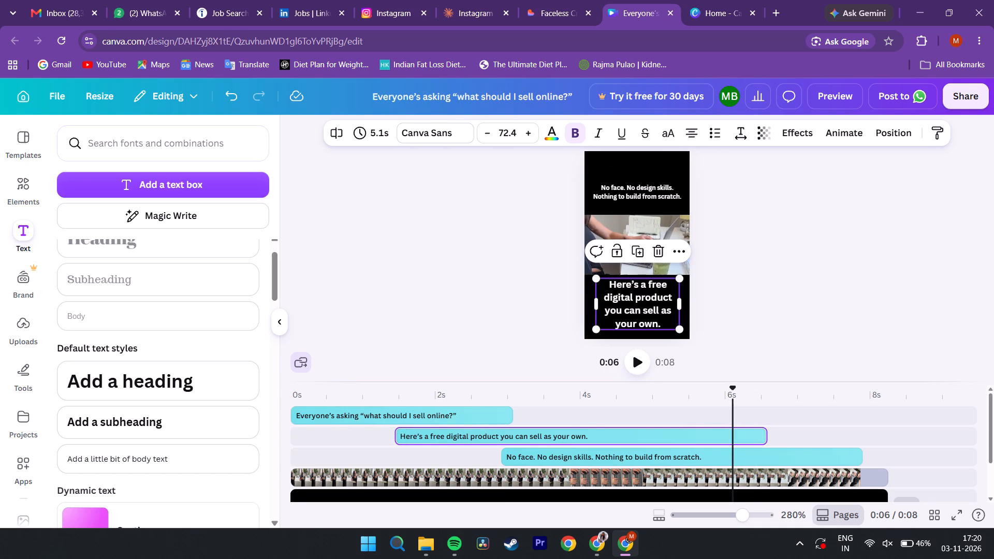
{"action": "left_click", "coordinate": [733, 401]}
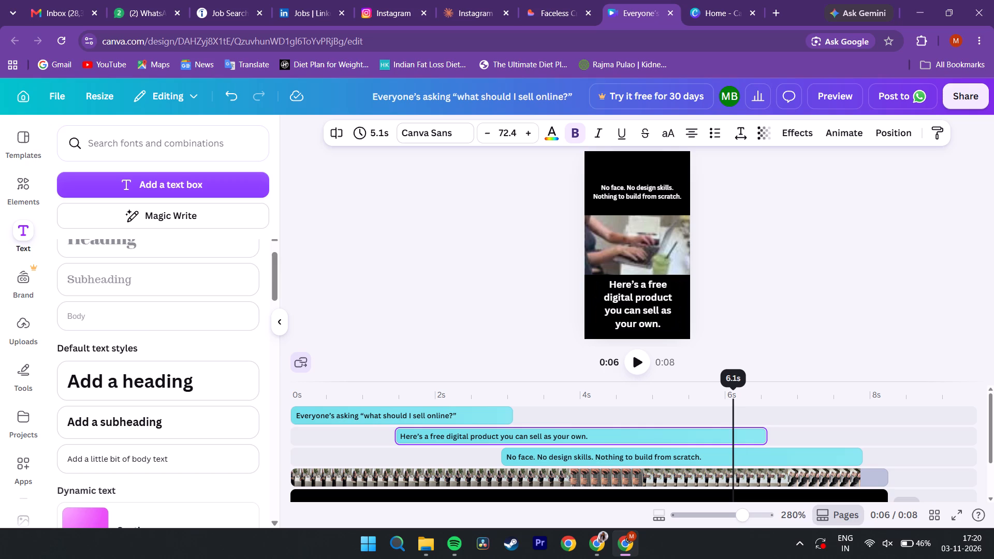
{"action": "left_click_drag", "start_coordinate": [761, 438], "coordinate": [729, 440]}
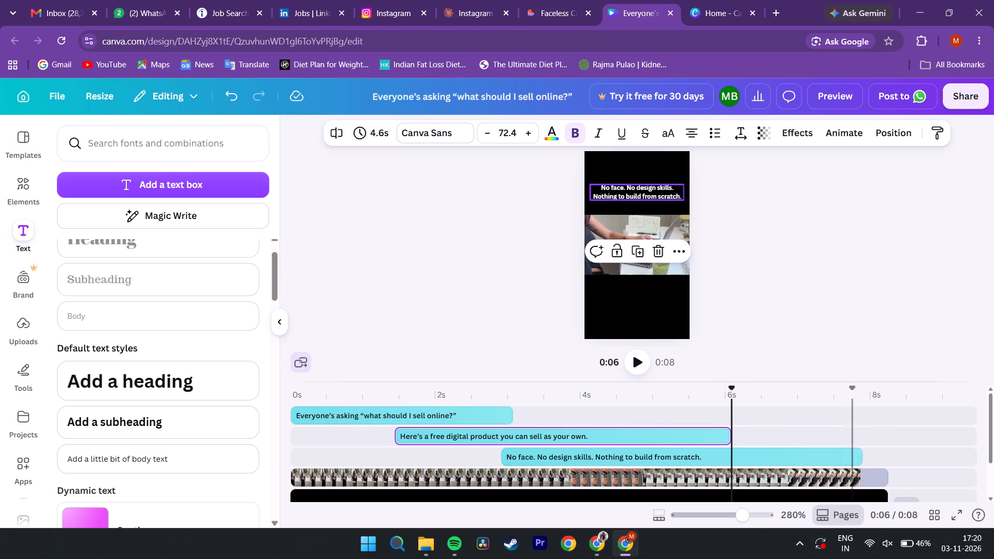
Shorten the “No face” caption on the timeline so that it ends at about 6 s, and preview the playback from about 3.7 s.
{"action": "left_click_drag", "start_coordinate": [857, 454], "coordinate": [727, 456]}
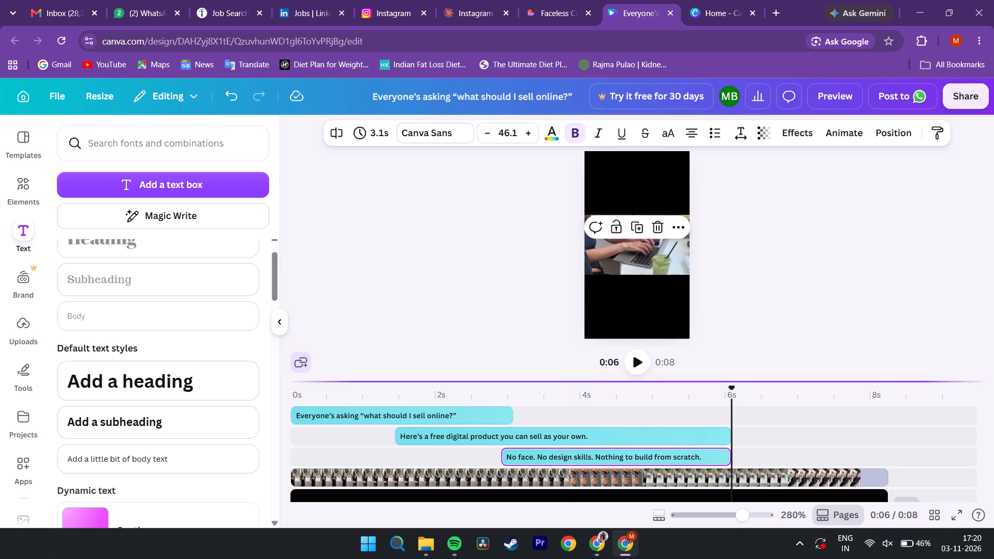
{"action": "left_click", "coordinate": [564, 387]}
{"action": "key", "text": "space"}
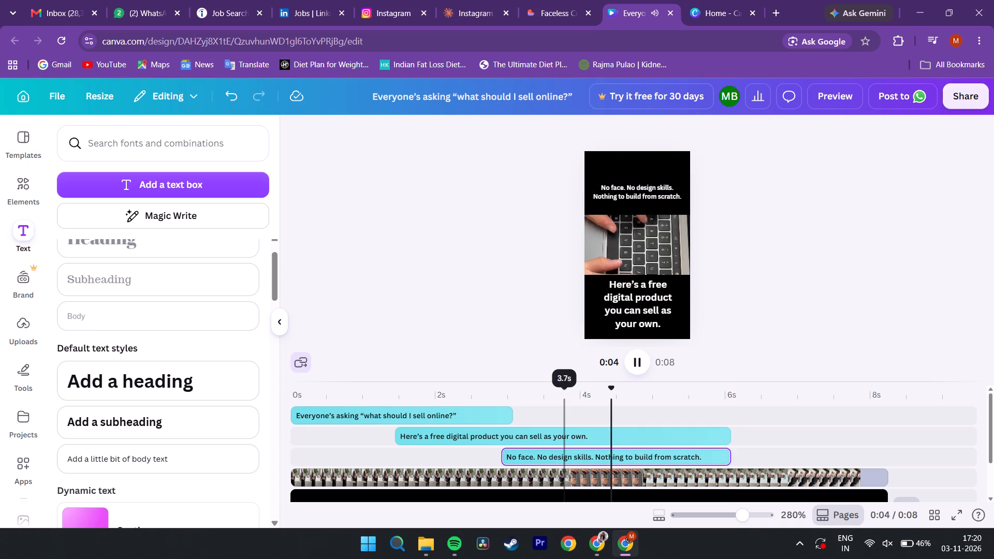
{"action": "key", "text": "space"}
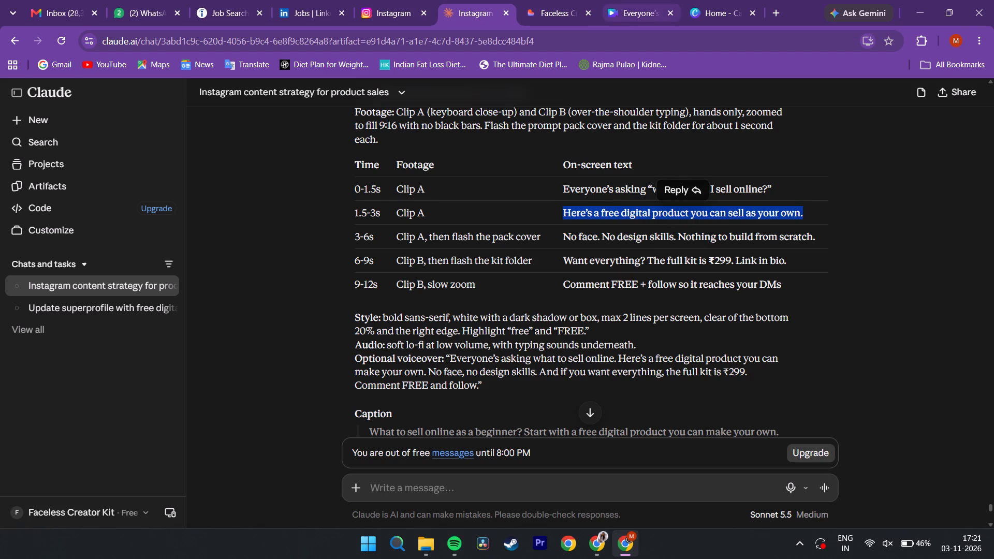
Switch to the Canva design and replace the “Add a subheading” placeholder text with “Here's a free digital product you can sell as your own.”.
{"action": "left_click", "coordinate": [640, 0]}
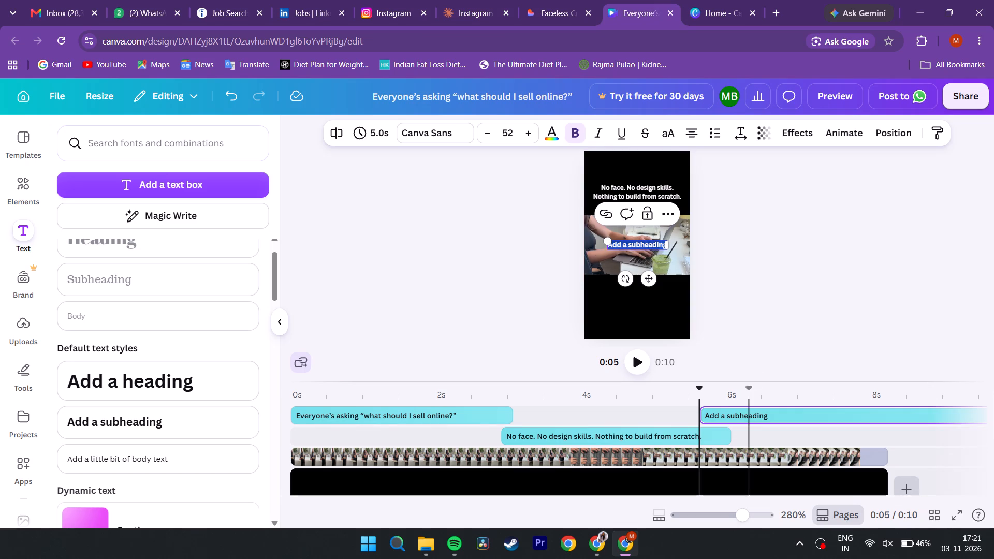
{"action": "double_click", "coordinate": [646, 244]}
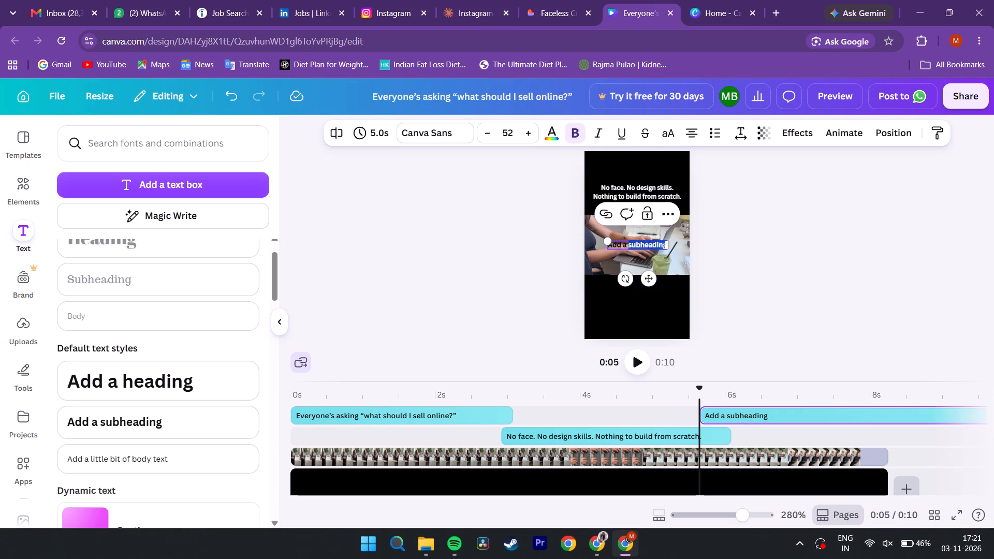
{"action": "key", "text": "ctrl+a"}
{"action": "key", "text": "ctrl+v"}
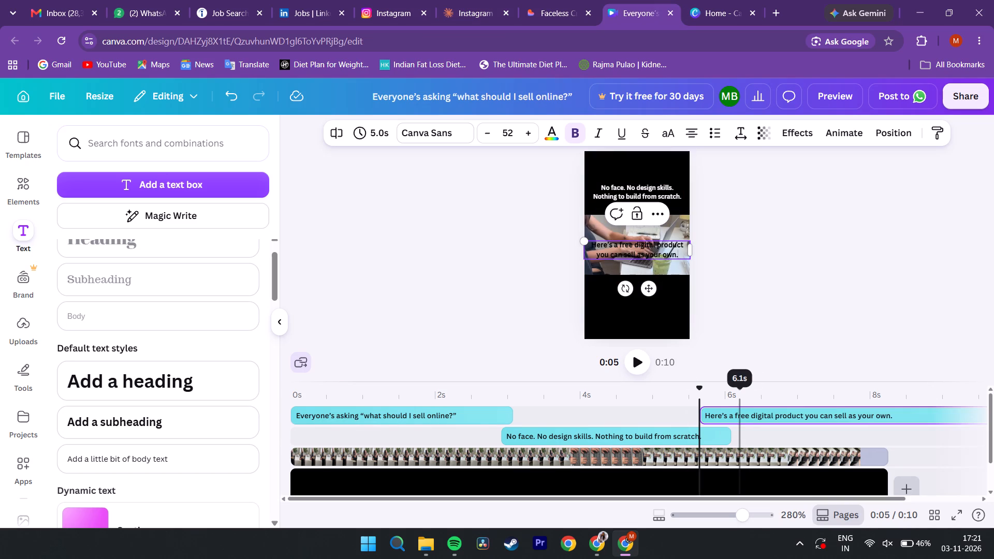
Move the “Here's a free digital product” caption onto its own timeline track between the other two captions, starting at about 1.6 s.
{"action": "left_click_drag", "start_coordinate": [740, 416], "coordinate": [445, 435]}
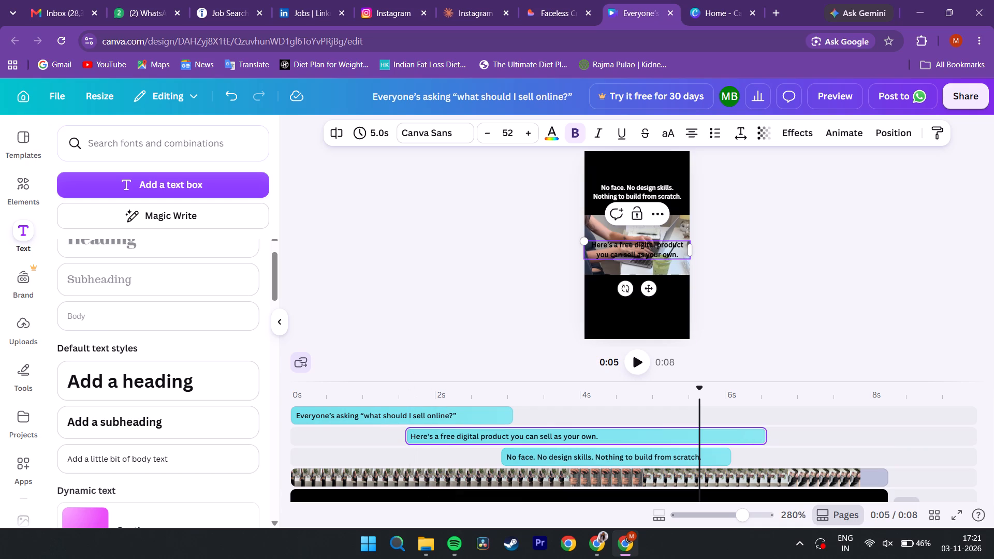
Move the size-52 “Here's a free digital product” caption into the black area below the video and colour its text white.
{"action": "left_click_drag", "start_coordinate": [648, 288], "coordinate": [648, 320]}
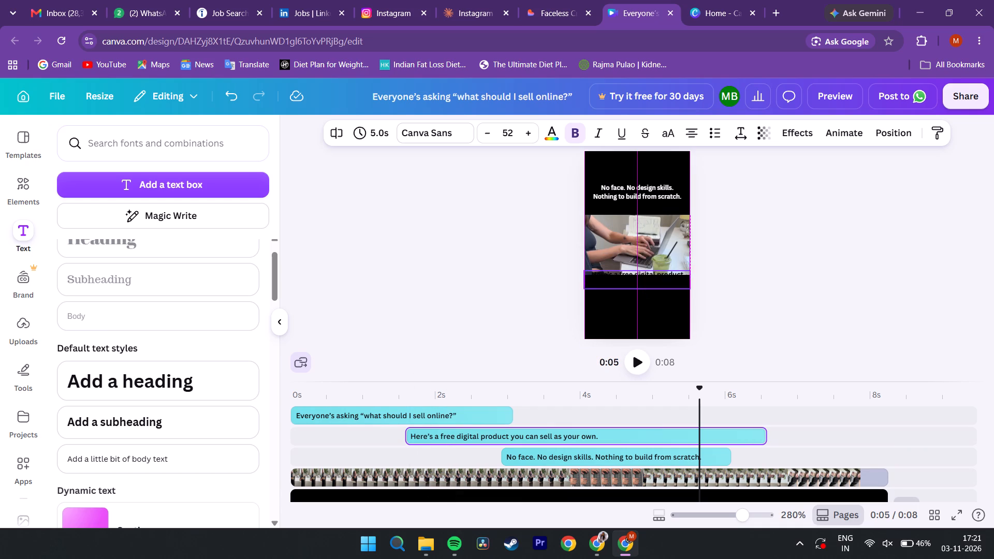
{"action": "left_click_drag", "start_coordinate": [648, 320], "coordinate": [650, 328]}
{"action": "double_click", "coordinate": [650, 293]}
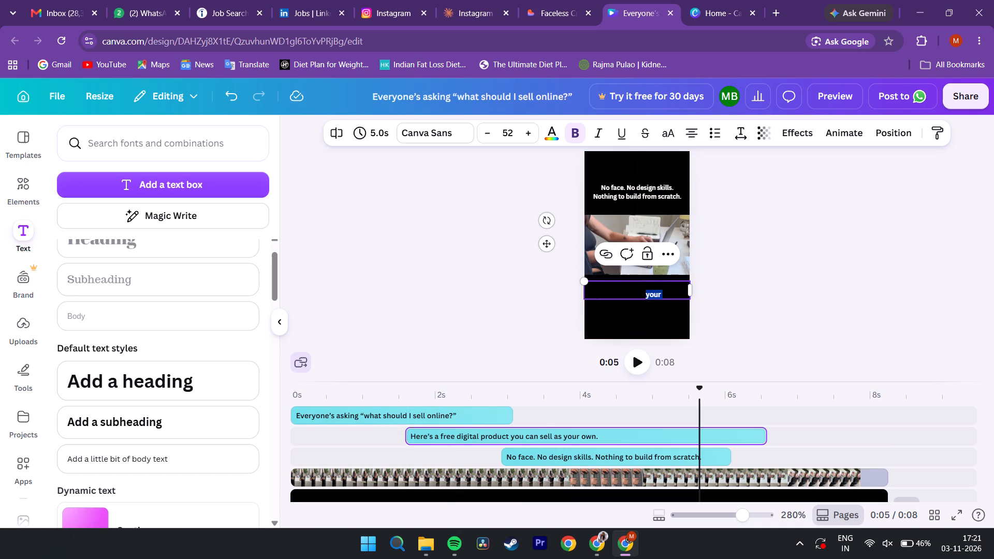
{"action": "key", "text": "ctrl+a"}
{"action": "left_click", "coordinate": [557, 135]}
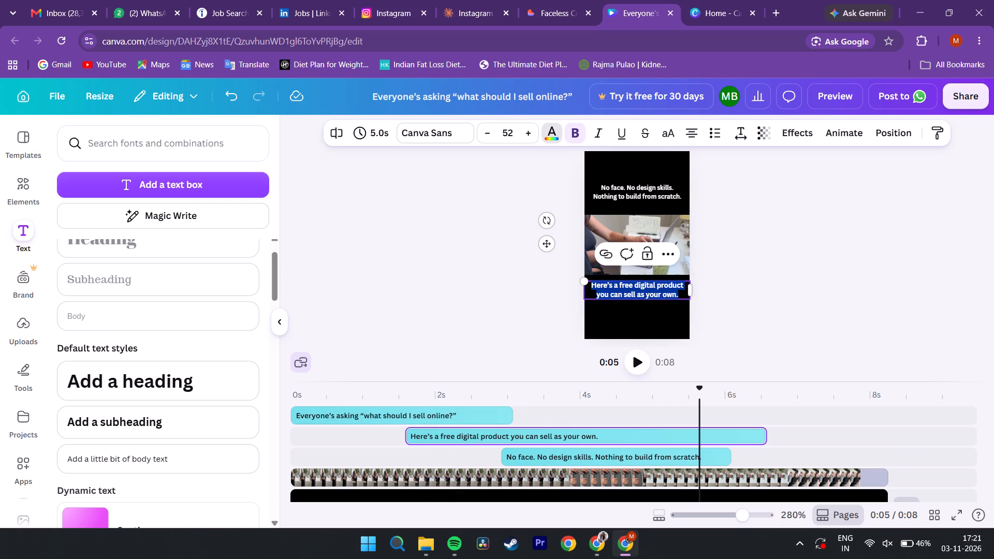
{"action": "left_click", "coordinate": [133, 227]}
{"action": "left_click", "coordinate": [394, 269]}
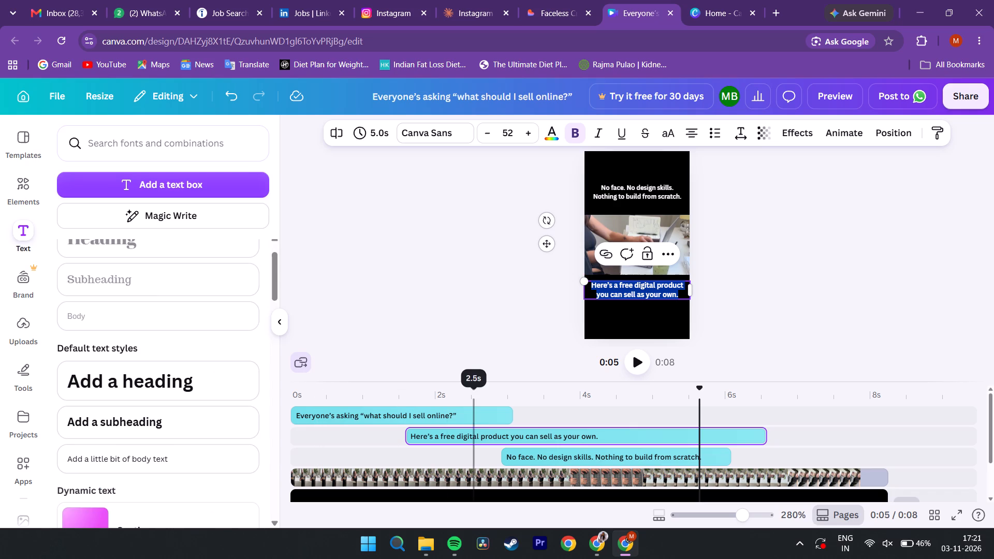
Trim the ends of the “Here's a free digital product” and “No face” captions to 6.0 s on the timeline.
{"action": "left_click", "coordinate": [401, 406]}
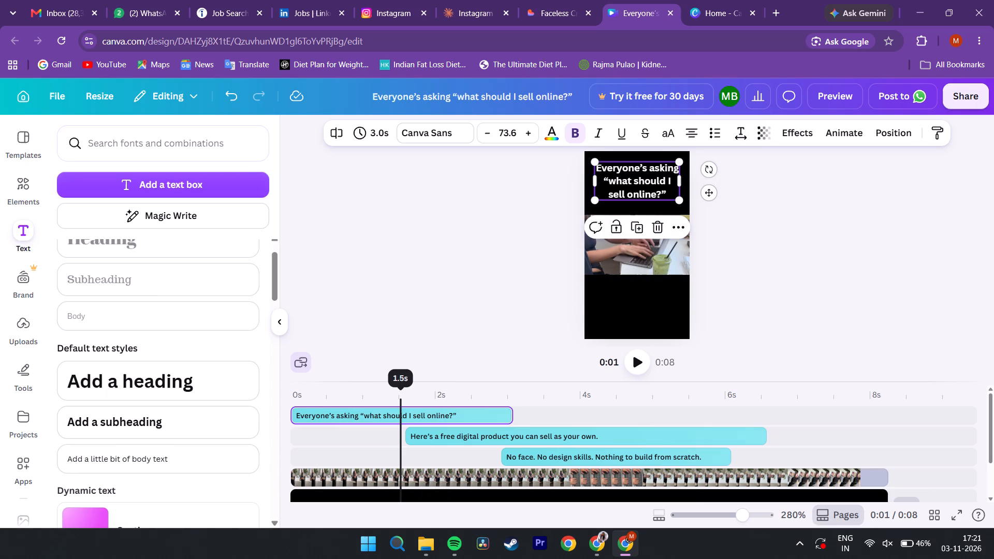
{"action": "left_click", "coordinate": [421, 439]}
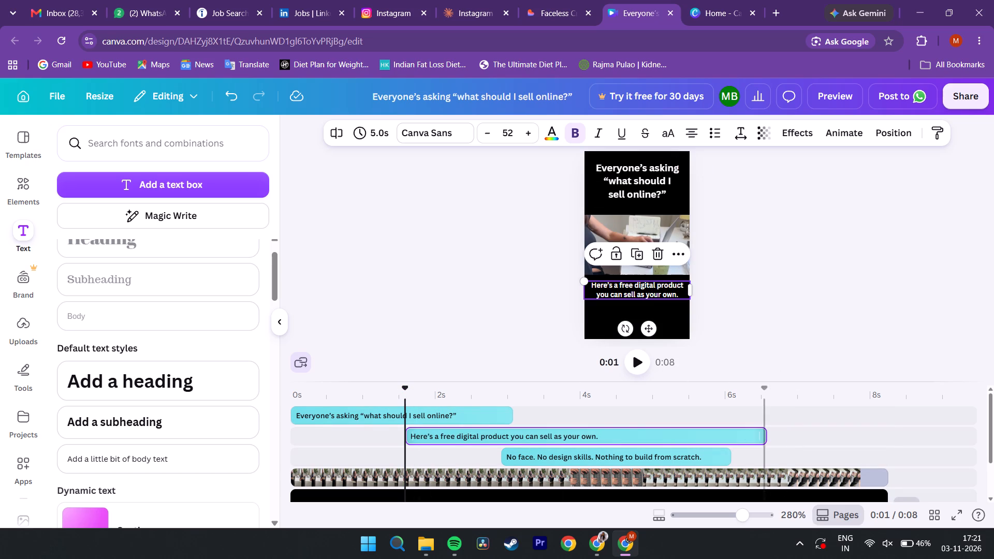
{"action": "left_click_drag", "start_coordinate": [765, 436], "coordinate": [732, 437]}
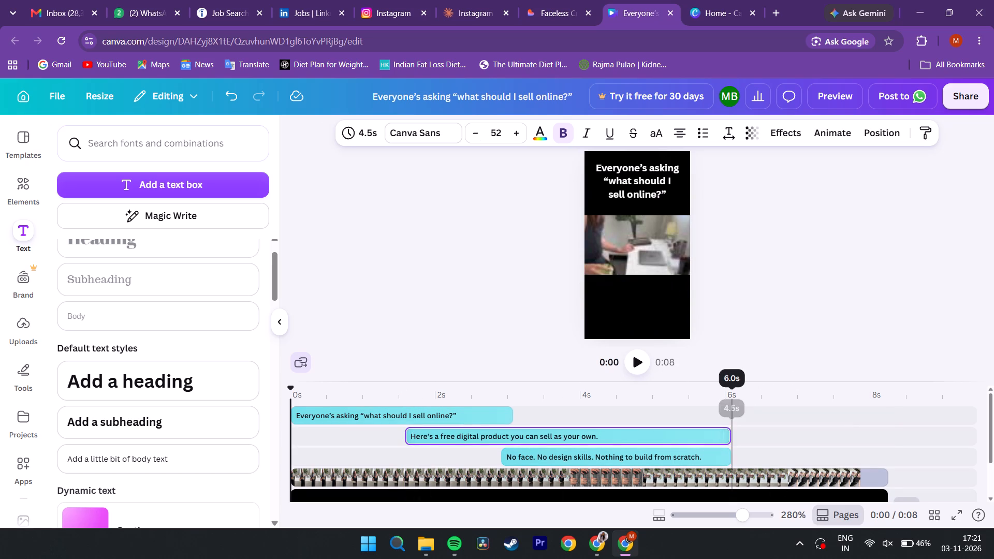
{"action": "left_click", "coordinate": [727, 395]}
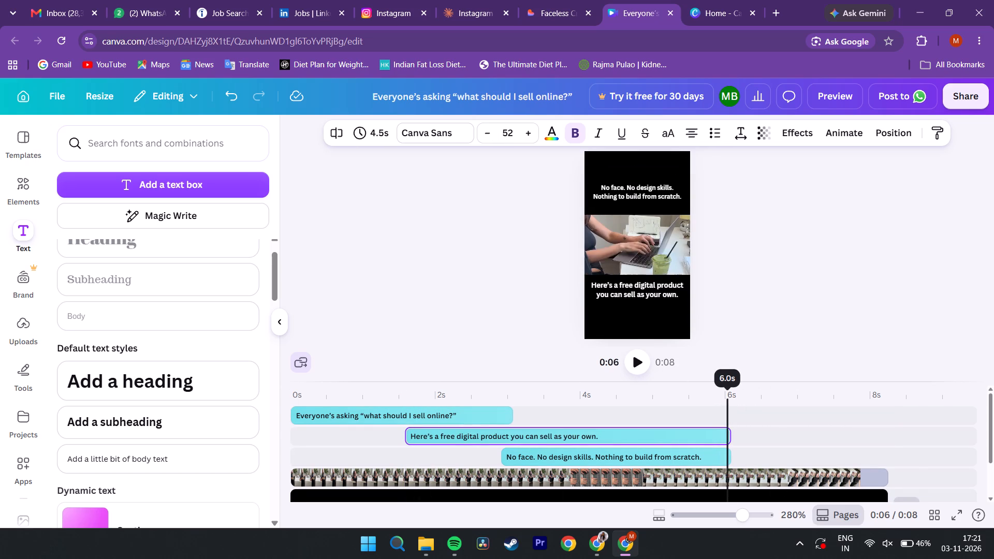
{"action": "left_click", "coordinate": [730, 437]}
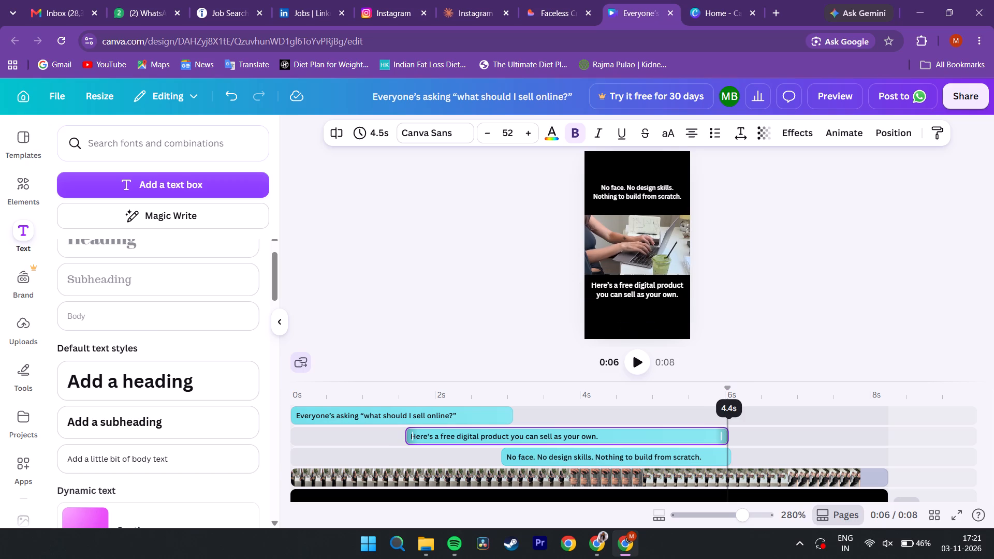
{"action": "left_click", "coordinate": [729, 457]}
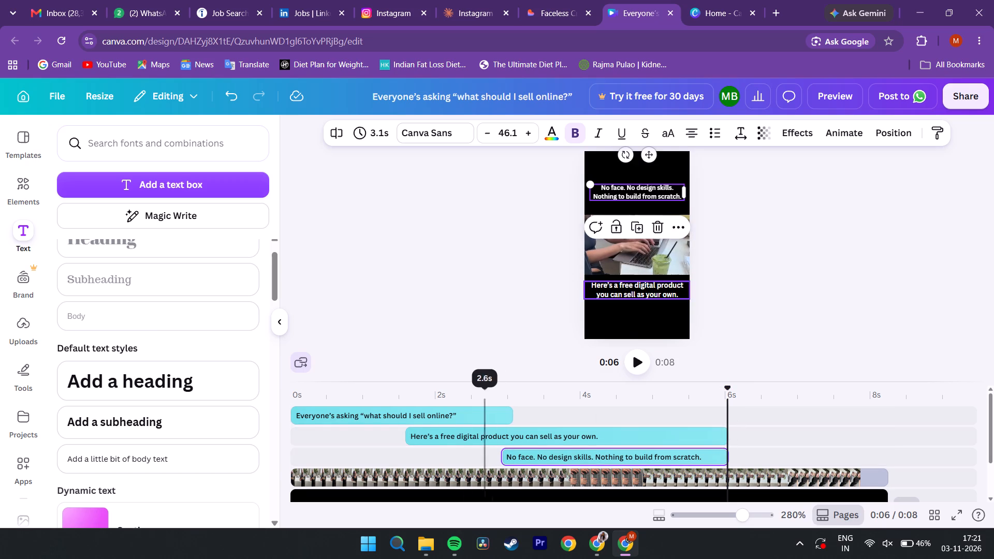
Play the reel from the start and move the “Here's a free digital product” caption slightly lower under the video, centred horizontally.
{"action": "left_click_drag", "start_coordinate": [481, 390], "coordinate": [405, 392]}
{"action": "left_click_drag", "start_coordinate": [405, 392], "coordinate": [310, 391]}
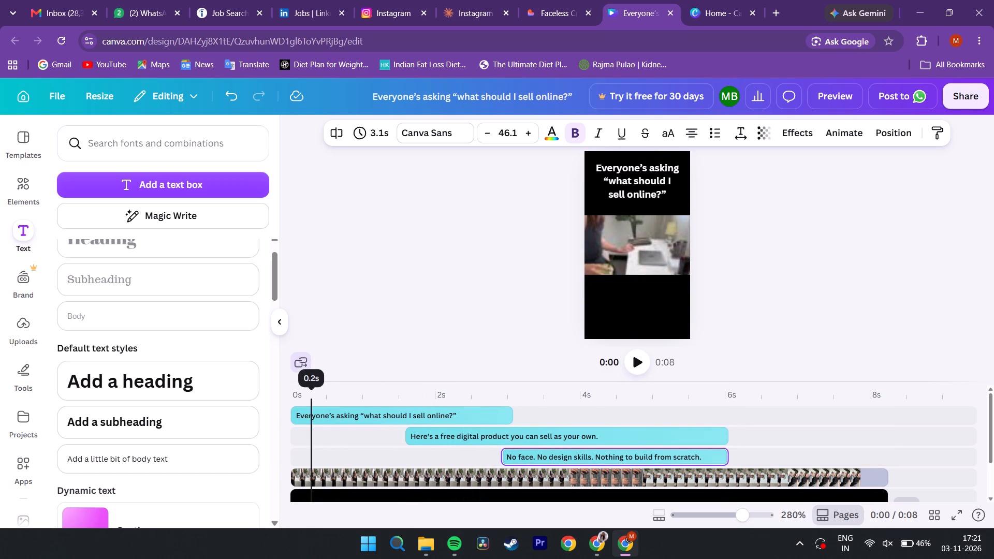
{"action": "left_click_drag", "start_coordinate": [310, 391], "coordinate": [279, 388]}
{"action": "key", "text": "space"}
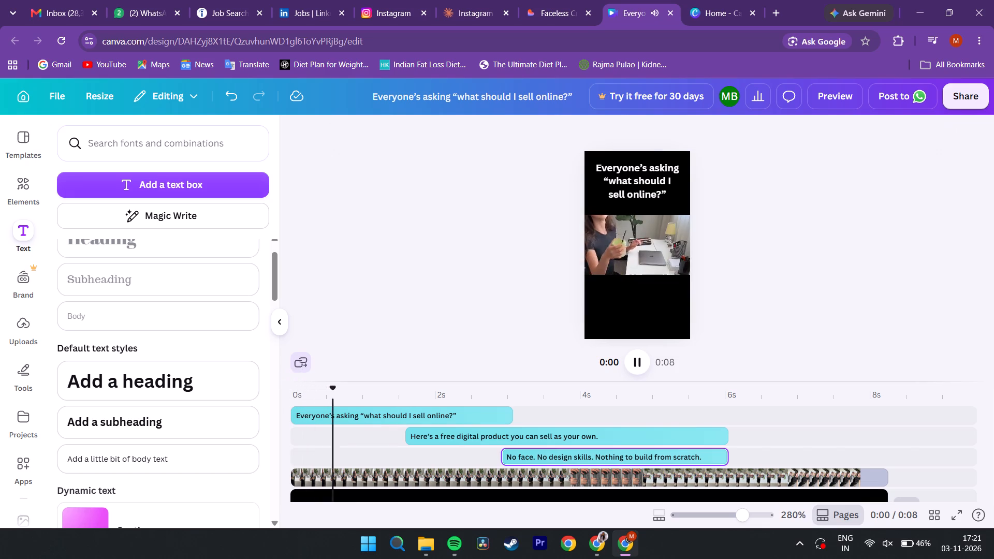
{"action": "key", "text": "space"}
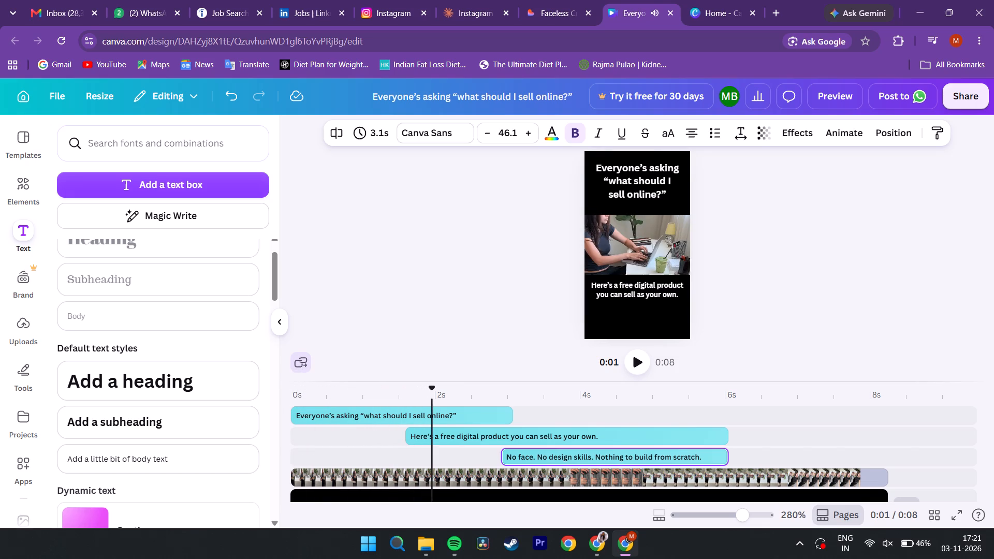
{"action": "left_click", "coordinate": [630, 290]}
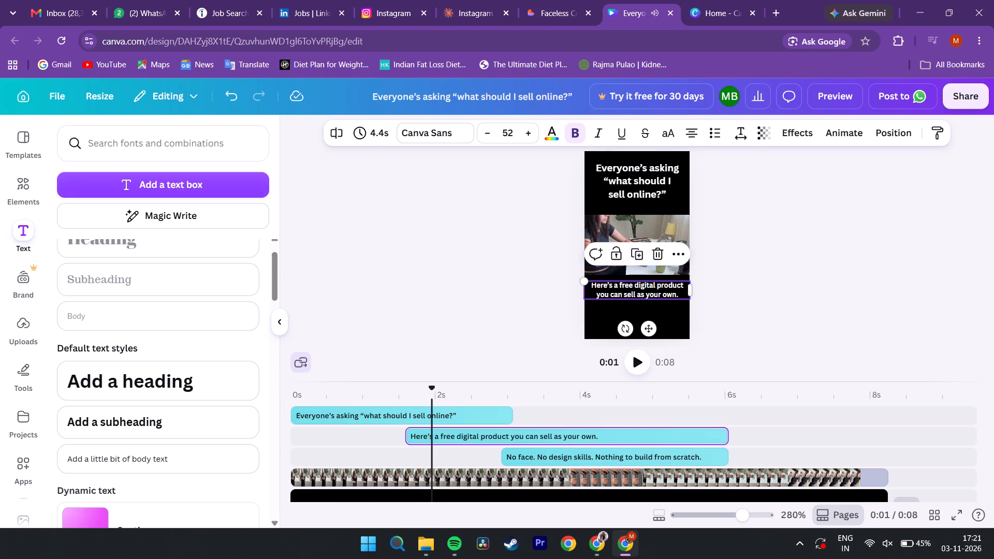
{"action": "left_click_drag", "start_coordinate": [649, 326], "coordinate": [652, 333]}
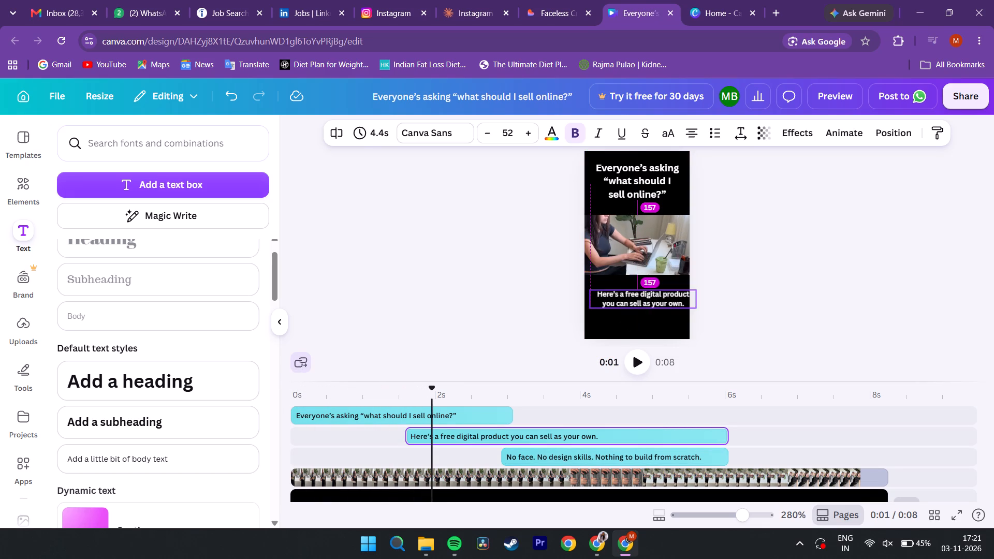
{"action": "left_click_drag", "start_coordinate": [652, 333], "coordinate": [651, 327]}
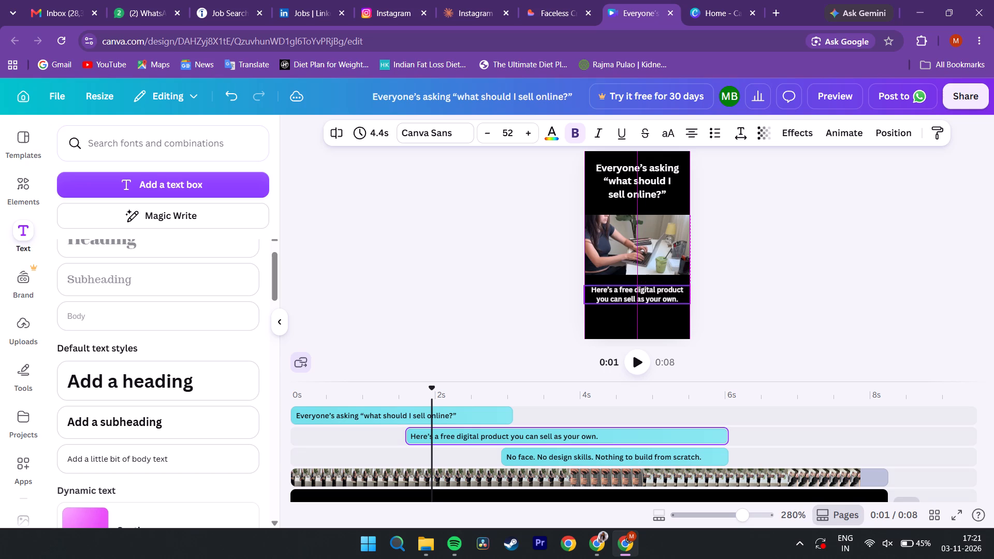
{"action": "left_click_drag", "start_coordinate": [651, 327], "coordinate": [651, 332]}
{"action": "left_click", "coordinate": [491, 331]}
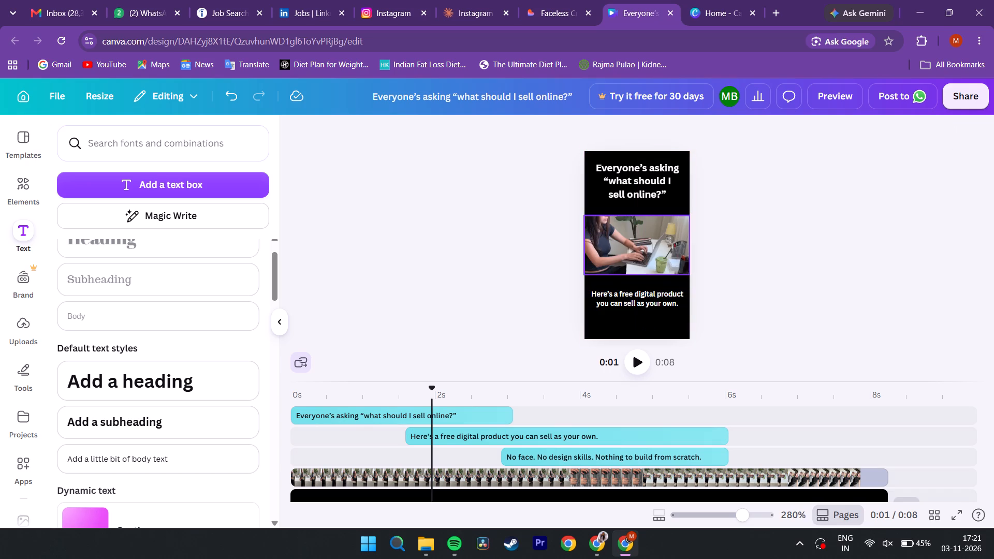
{"action": "left_click", "coordinate": [636, 295]}
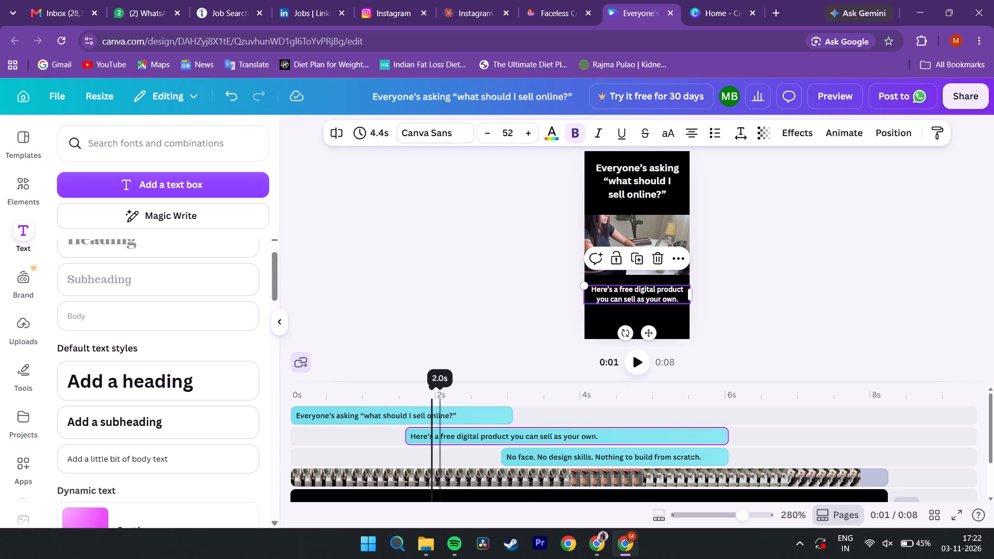
{"action": "key", "text": "space"}
{"action": "key", "text": "space"}
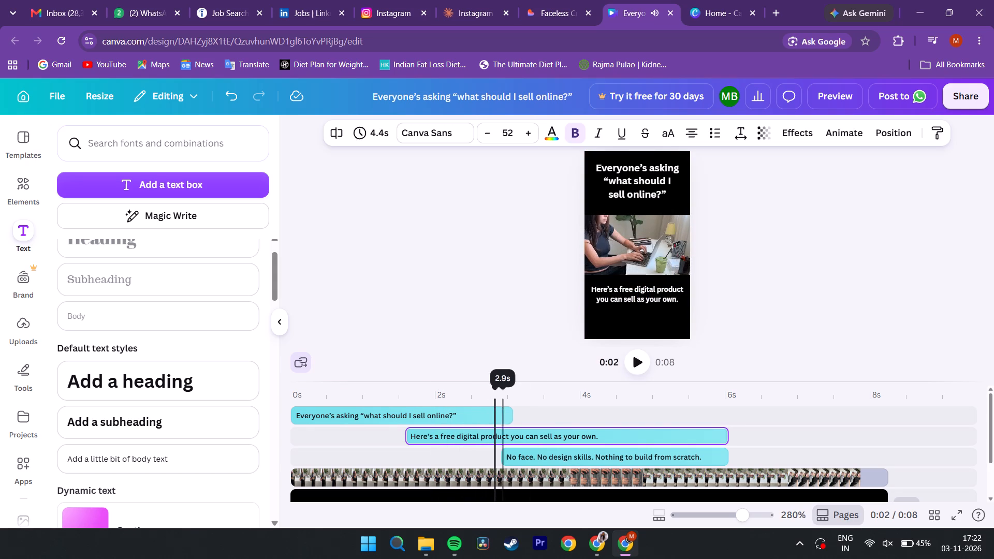
Play the reel from the start to check the timing and placement of its captions.
{"action": "left_click_drag", "start_coordinate": [495, 389], "coordinate": [289, 386]}
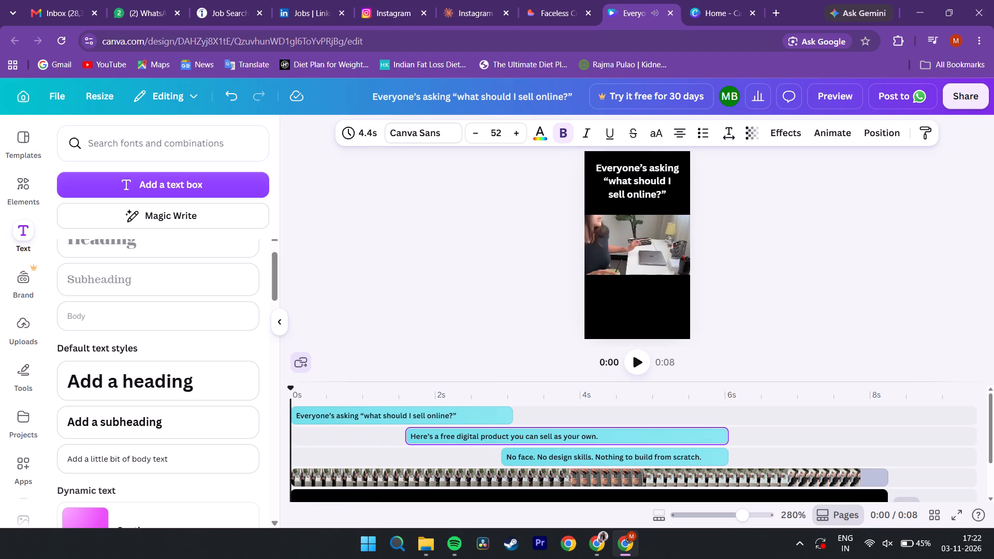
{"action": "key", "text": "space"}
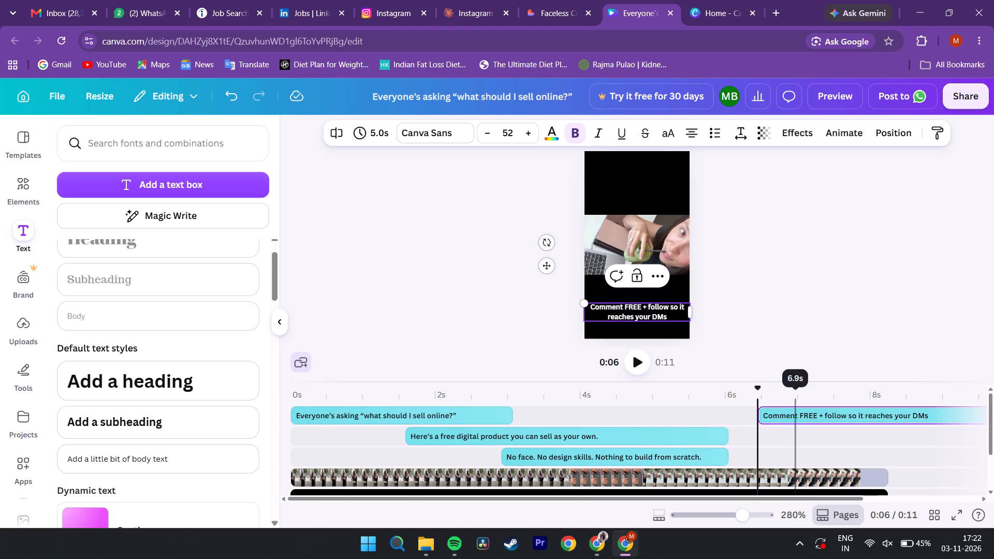
Move the “Comment FREE + follow” caption to its own timeline track below the “No face” caption, starting at about 5.8 s.
{"action": "left_click_drag", "start_coordinate": [795, 417], "coordinate": [750, 467]}
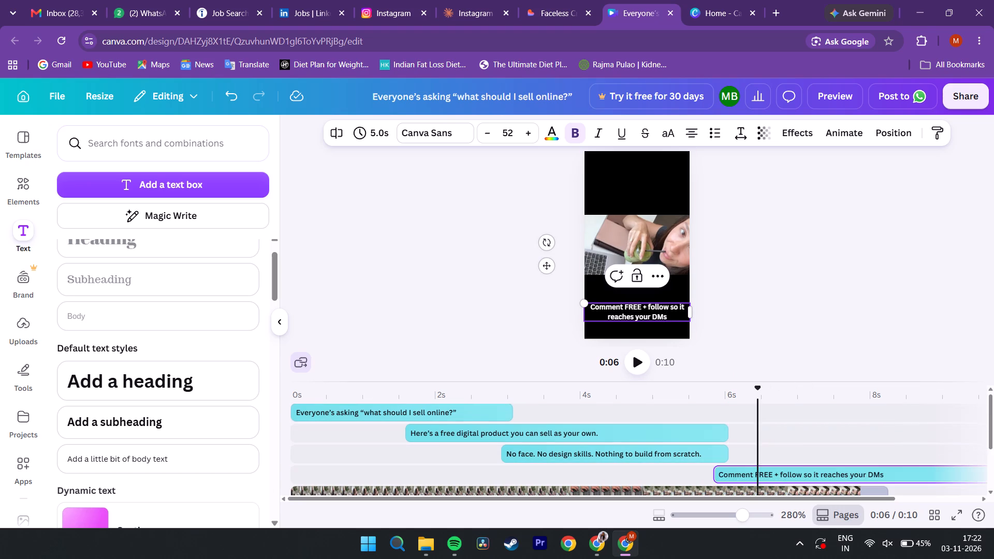
Play the reel's ending from 8.0 s and shorten the black background page to 7.9 s to match the video clip's end.
{"action": "scroll", "coordinate": [802, 465], "scroll_direction": "left", "scroll_amount": 1}
{"action": "scroll", "coordinate": [802, 465], "scroll_direction": "down", "scroll_amount": 1}
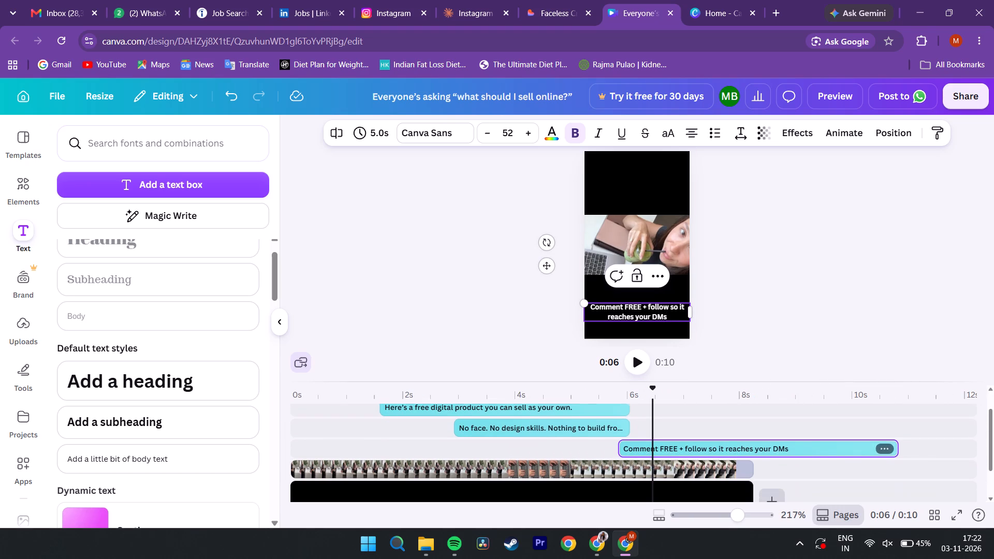
{"action": "scroll", "coordinate": [802, 465], "scroll_direction": "down", "scroll_amount": 1}
{"action": "left_click", "coordinate": [723, 384]}
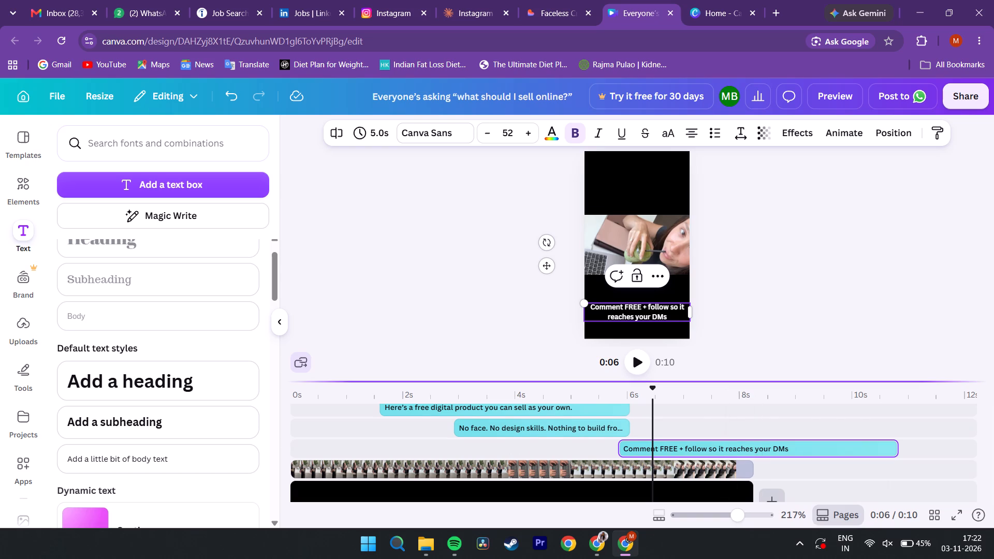
{"action": "left_click", "coordinate": [723, 396]}
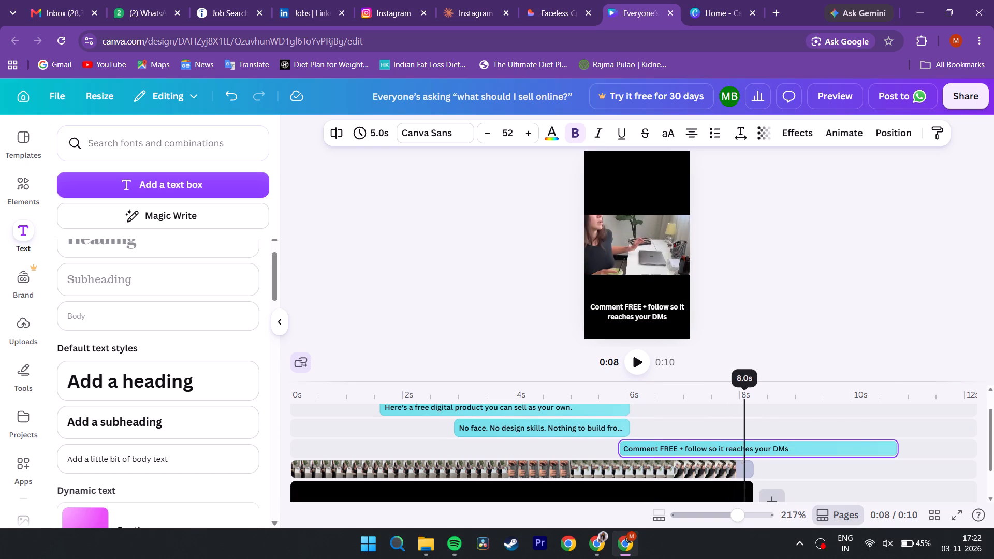
{"action": "key", "text": "space"}
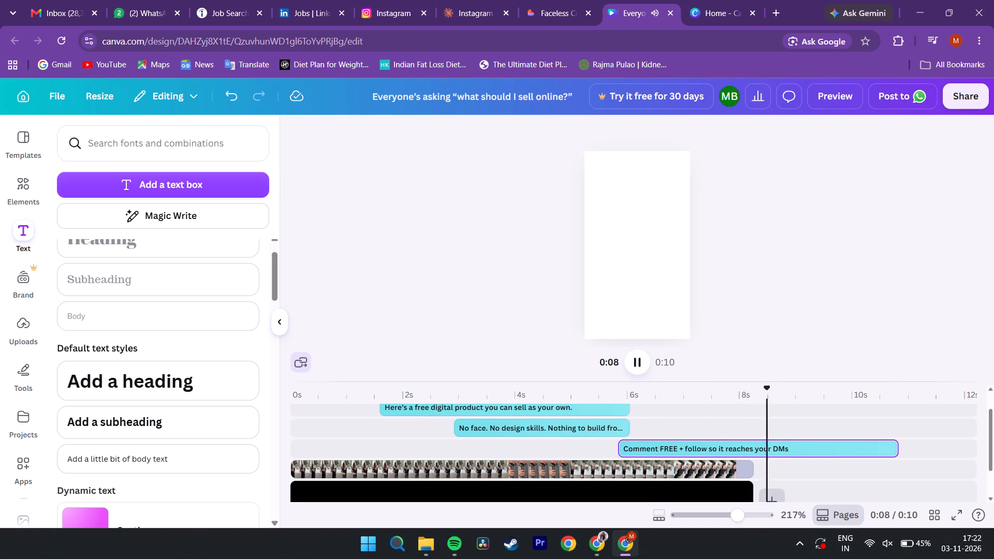
{"action": "key", "text": "space"}
{"action": "scroll", "coordinate": [791, 431], "scroll_direction": "down", "scroll_amount": 1}
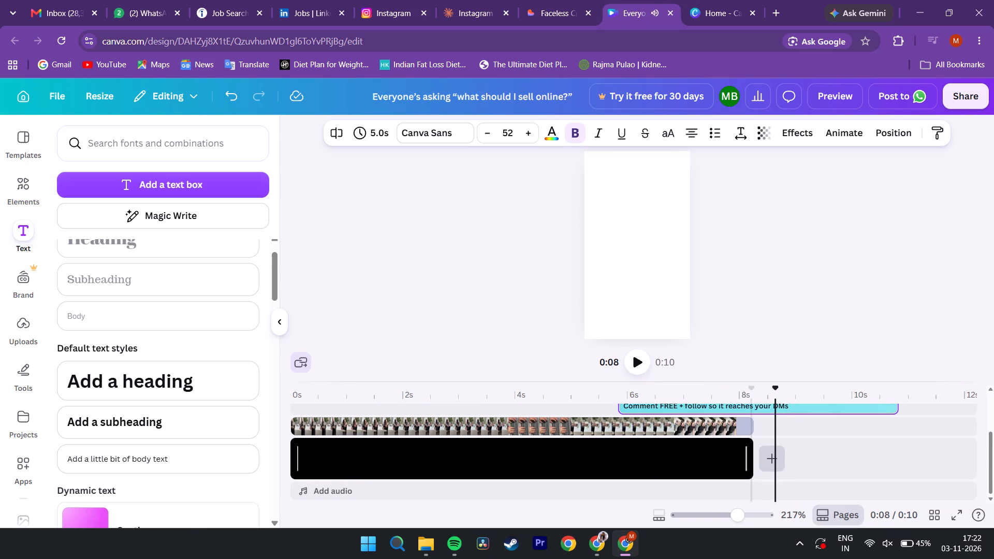
{"action": "left_click_drag", "start_coordinate": [751, 458], "coordinate": [735, 459]}
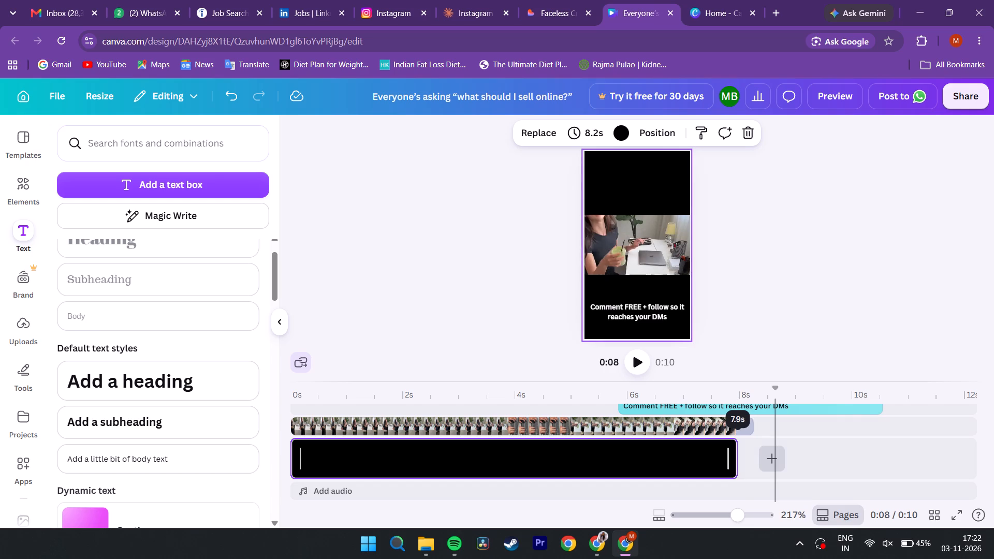
{"action": "scroll", "coordinate": [738, 445], "scroll_direction": "up", "scroll_amount": 1}
{"action": "left_click", "coordinate": [739, 386]}
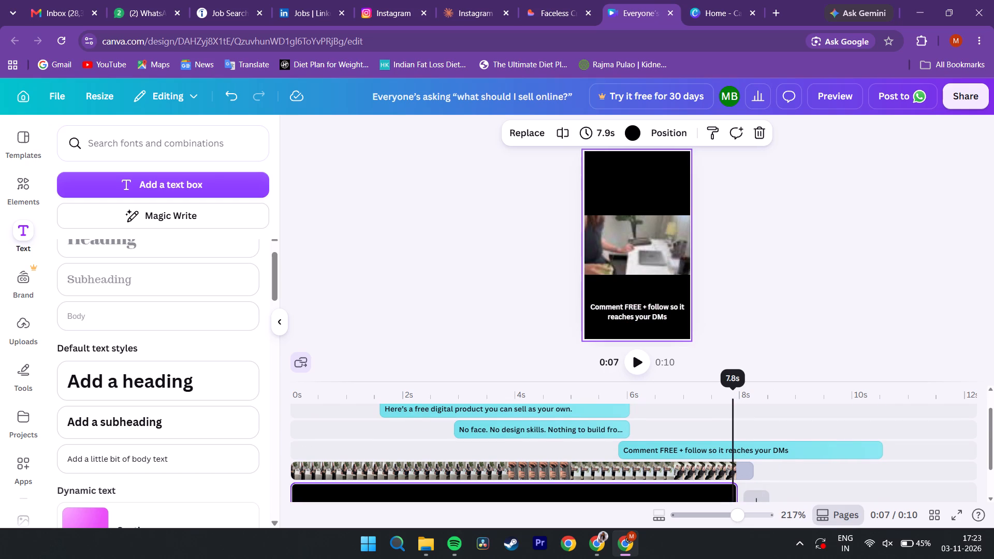
Trim the end of the video clip to about 7.9 s on the timeline, in line with the black page's end.
{"action": "left_click_drag", "start_coordinate": [752, 476], "coordinate": [750, 476]}
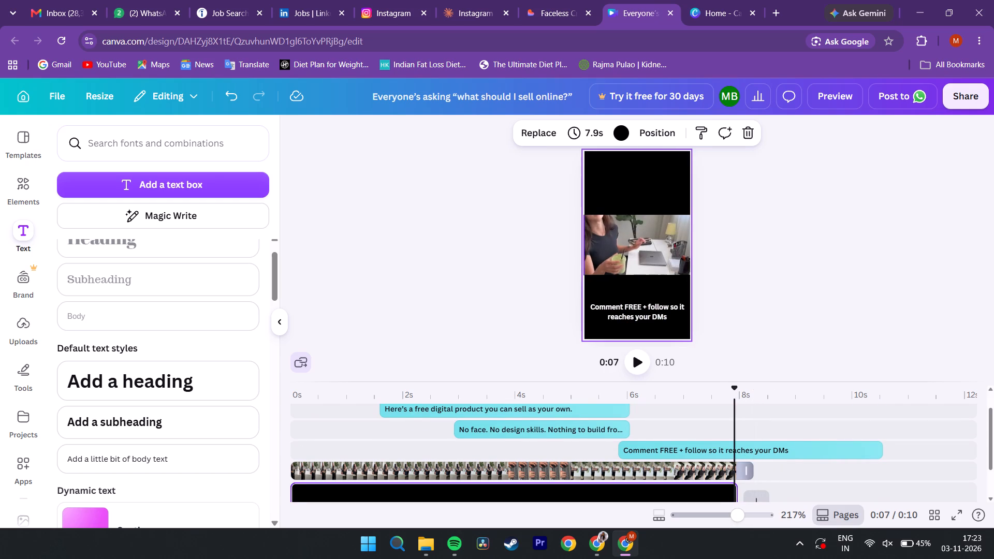
{"action": "left_click_drag", "start_coordinate": [750, 476], "coordinate": [727, 477]}
{"action": "scroll", "coordinate": [727, 477], "scroll_direction": "down", "scroll_amount": 1}
{"action": "scroll", "coordinate": [727, 477], "scroll_direction": "up", "scroll_amount": 1}
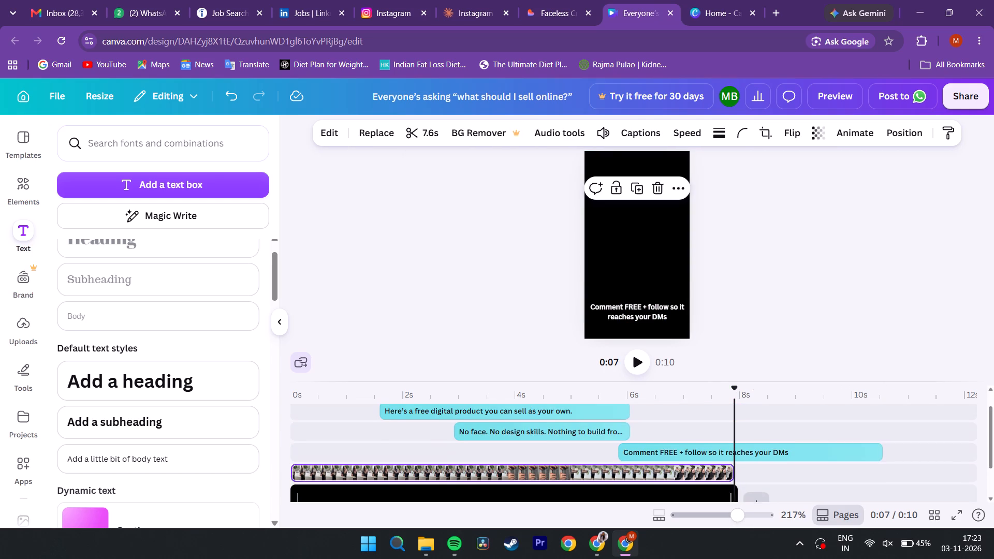
{"action": "scroll", "coordinate": [727, 477], "scroll_direction": "up", "scroll_amount": 1}
{"action": "left_click_drag", "start_coordinate": [727, 477], "coordinate": [733, 471]}
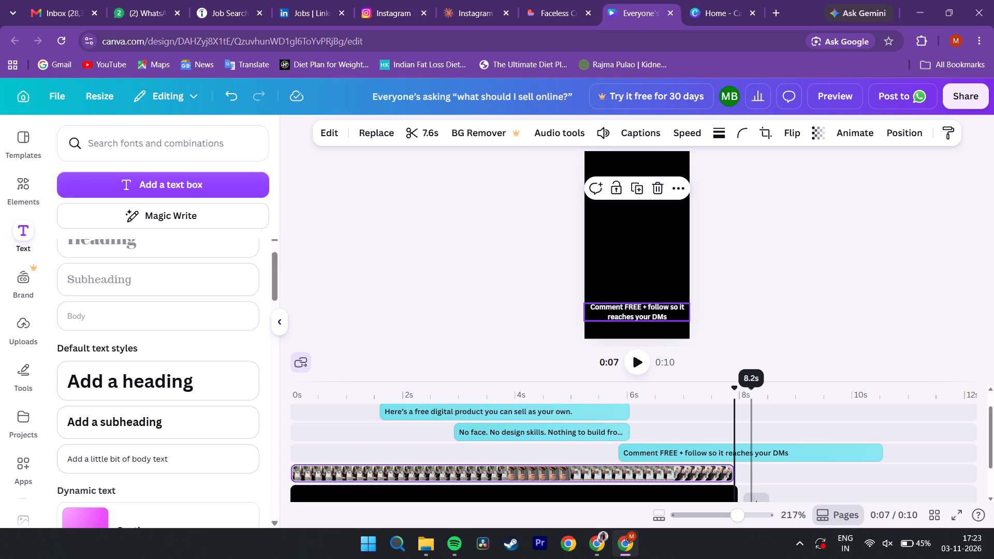
Shorten the “Comment FREE” caption to 2.1 s so it ends together with the black background page.
{"action": "left_click", "coordinate": [828, 451]}
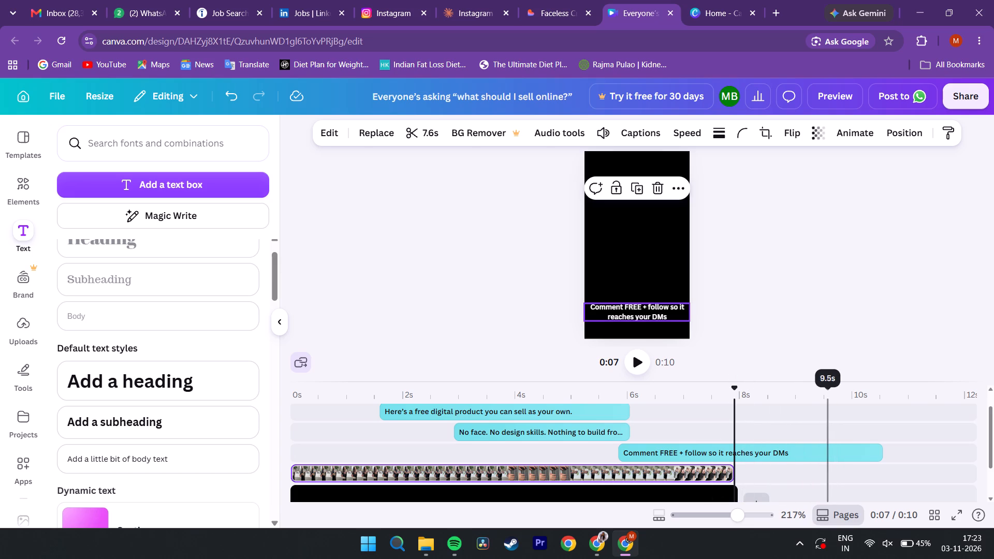
{"action": "left_click_drag", "start_coordinate": [881, 453], "coordinate": [762, 464]}
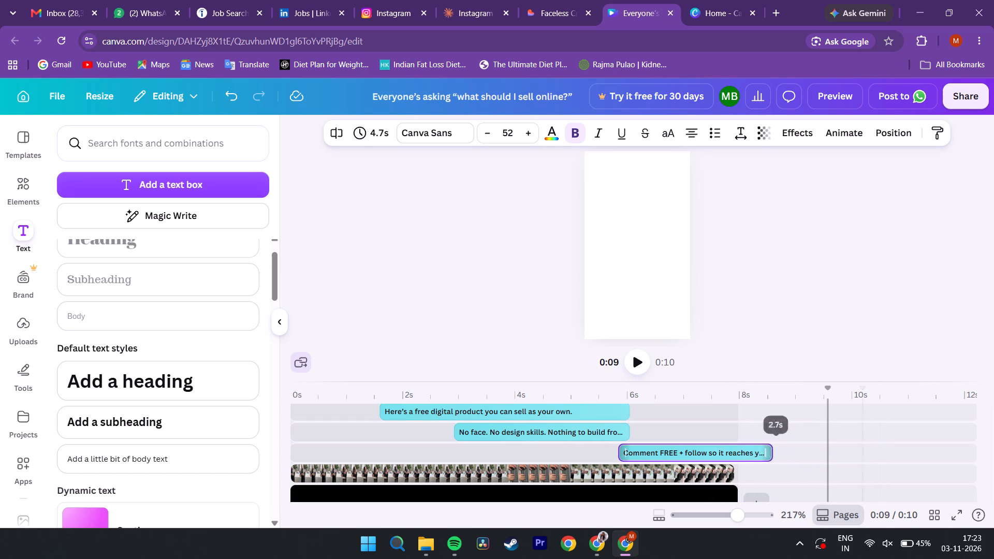
{"action": "left_click_drag", "start_coordinate": [762, 464], "coordinate": [738, 472]}
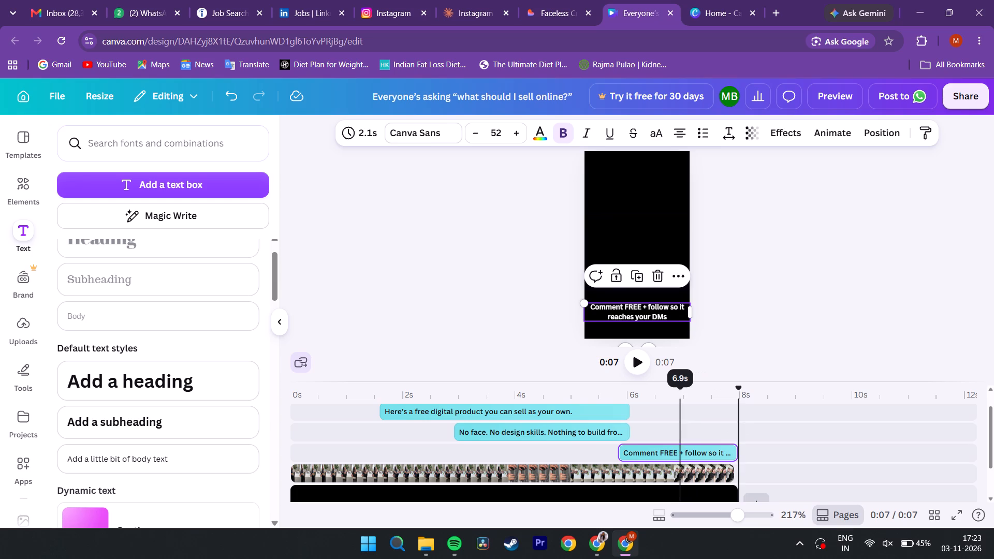
Move the “Comment FREE” caption from below the video into the black area above it, centred horizontally.
{"action": "left_click_drag", "start_coordinate": [680, 388], "coordinate": [706, 401]}
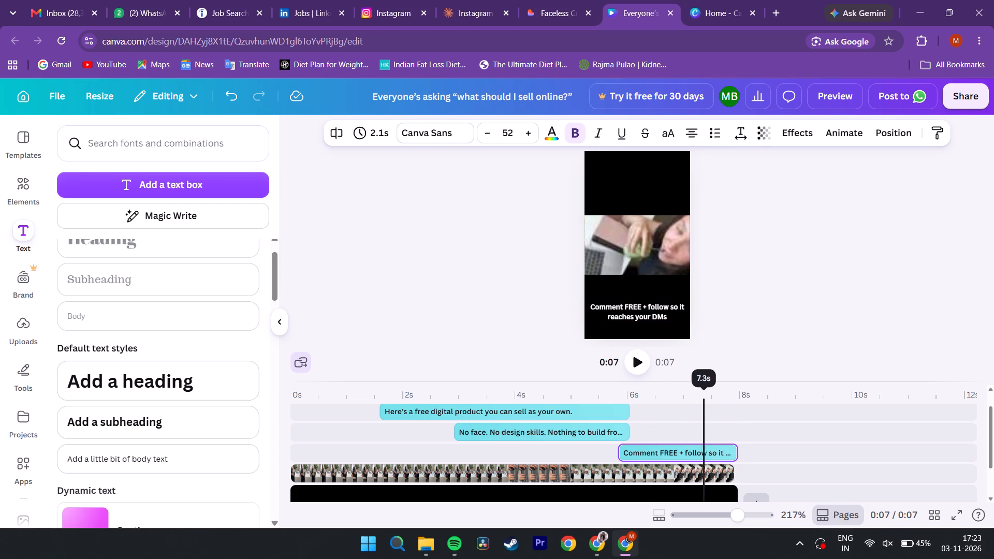
{"action": "left_click_drag", "start_coordinate": [706, 401], "coordinate": [680, 401]}
{"action": "double_click", "coordinate": [653, 314]}
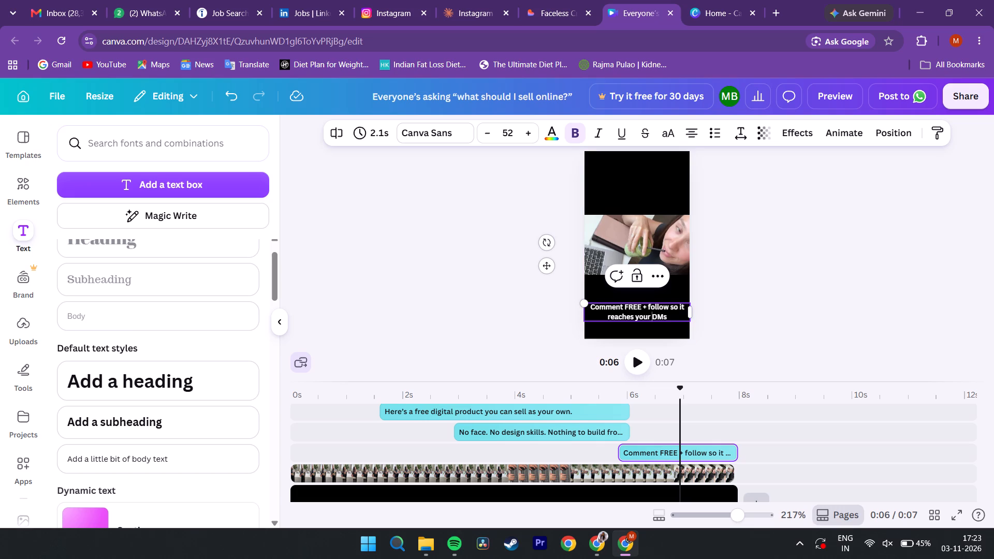
{"action": "left_click_drag", "start_coordinate": [651, 322], "coordinate": [650, 209]}
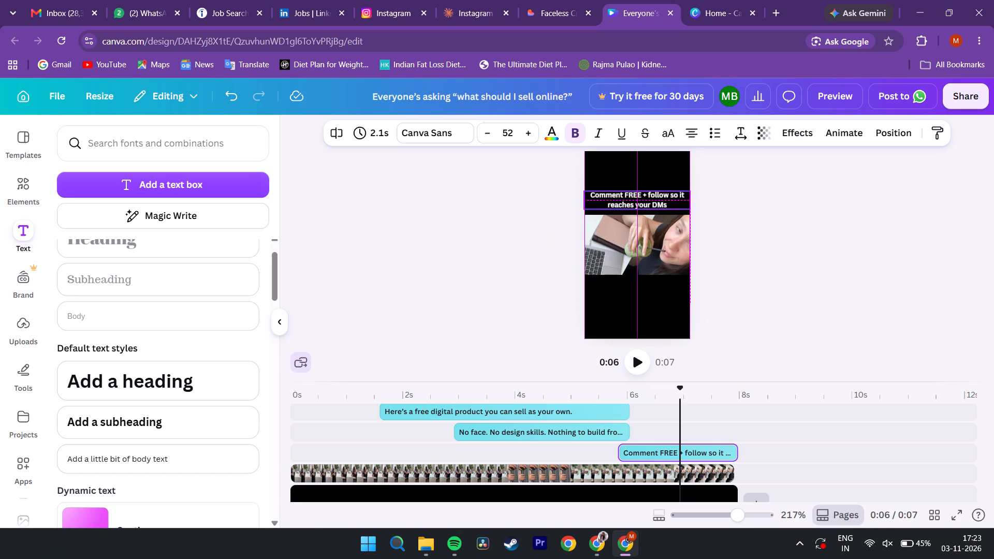
{"action": "left_click_drag", "start_coordinate": [650, 209], "coordinate": [650, 199]}
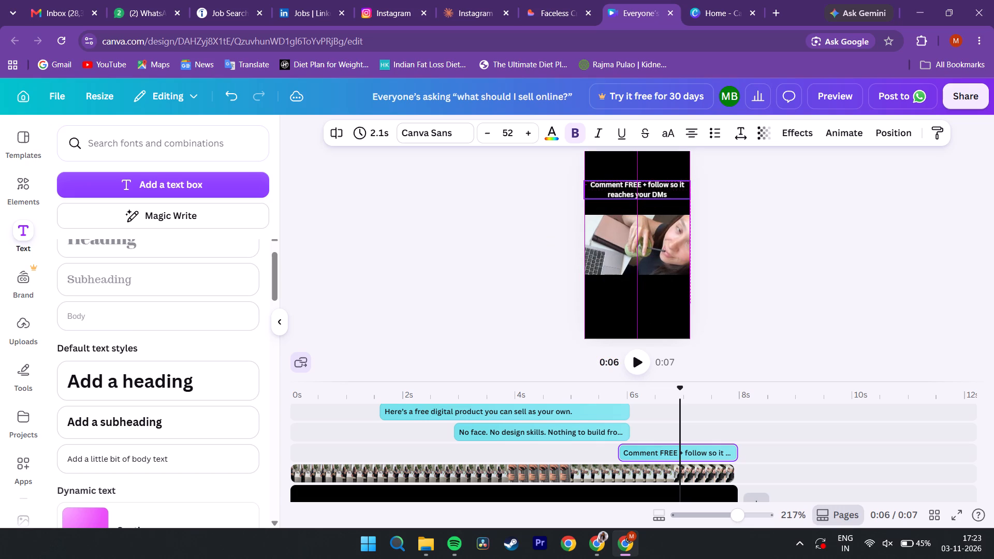
{"action": "left_click_drag", "start_coordinate": [650, 199], "coordinate": [651, 198]}
{"action": "left_click_drag", "start_coordinate": [651, 198], "coordinate": [651, 197]}
{"action": "left_click", "coordinate": [530, 281]}
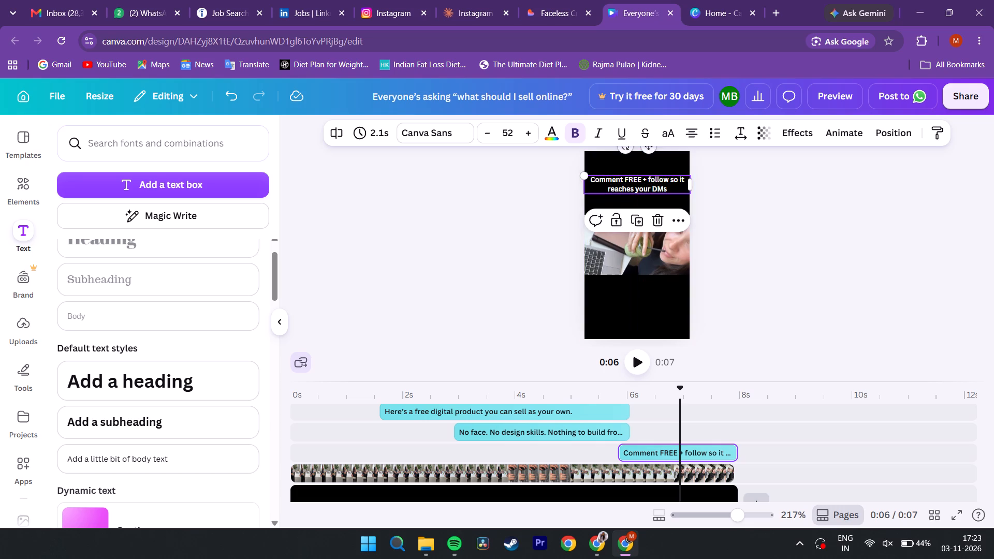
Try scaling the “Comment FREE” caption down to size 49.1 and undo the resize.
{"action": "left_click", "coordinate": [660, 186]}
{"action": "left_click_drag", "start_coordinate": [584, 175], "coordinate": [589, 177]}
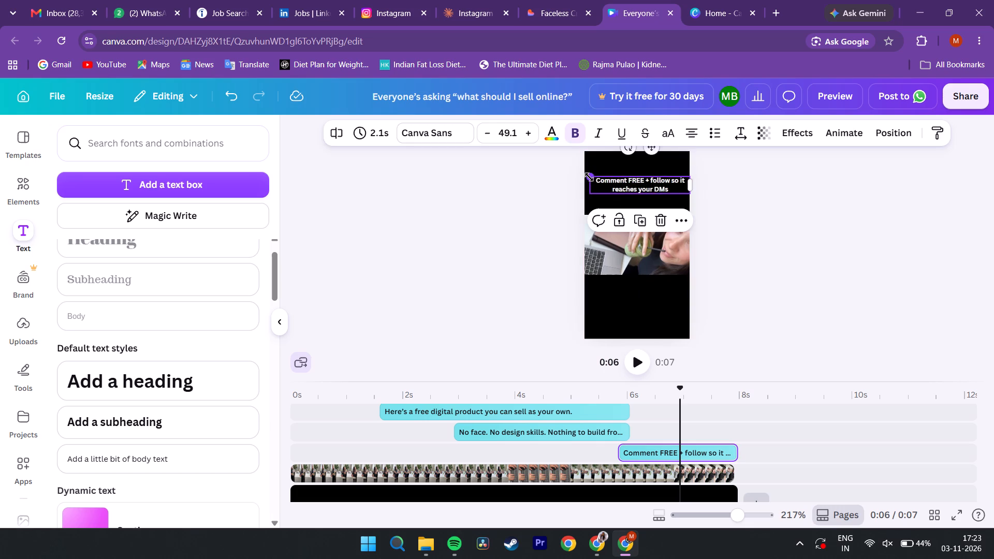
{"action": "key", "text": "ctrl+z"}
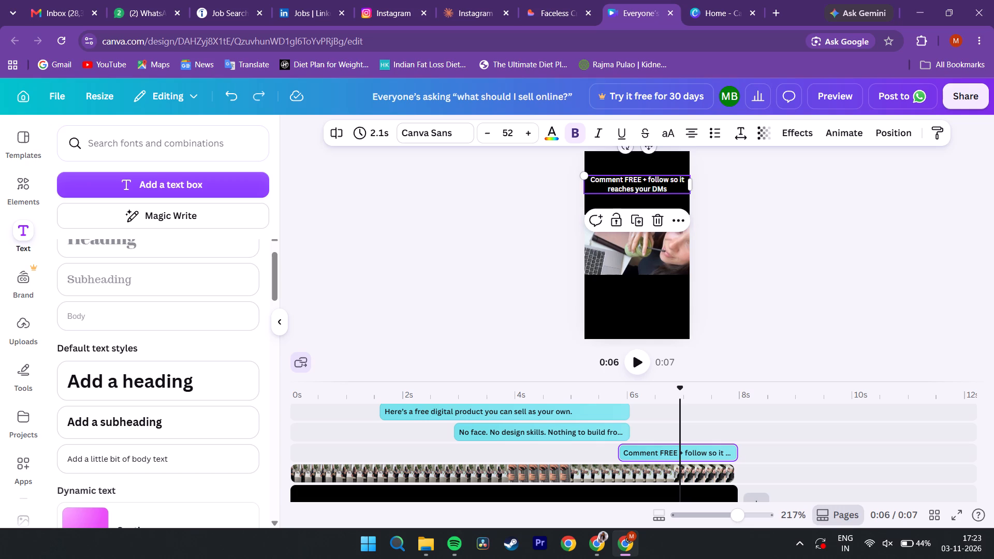
Check the alignment of the “Comment FREE” caption within the black area above the video.
{"action": "left_click", "coordinate": [648, 152]}
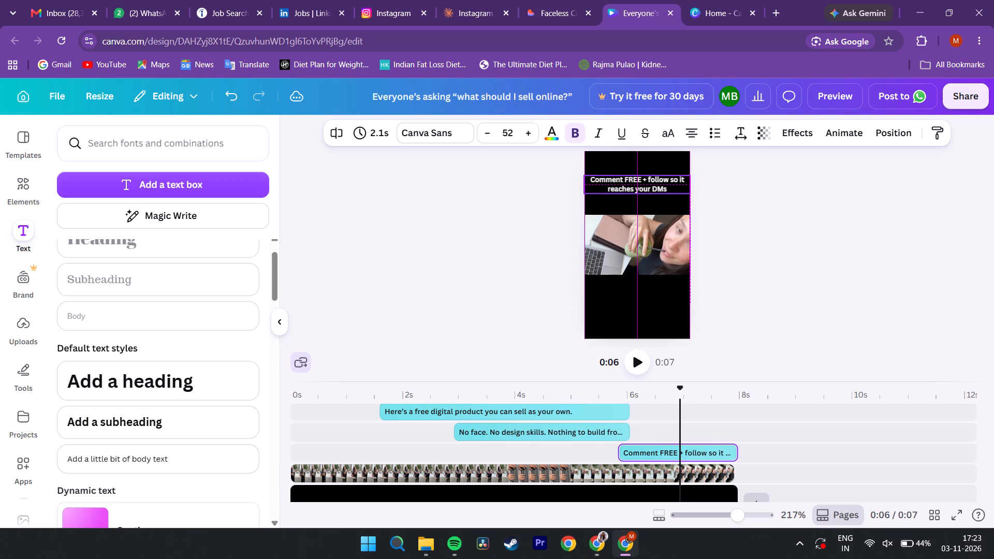
{"action": "left_click", "coordinate": [764, 251]}
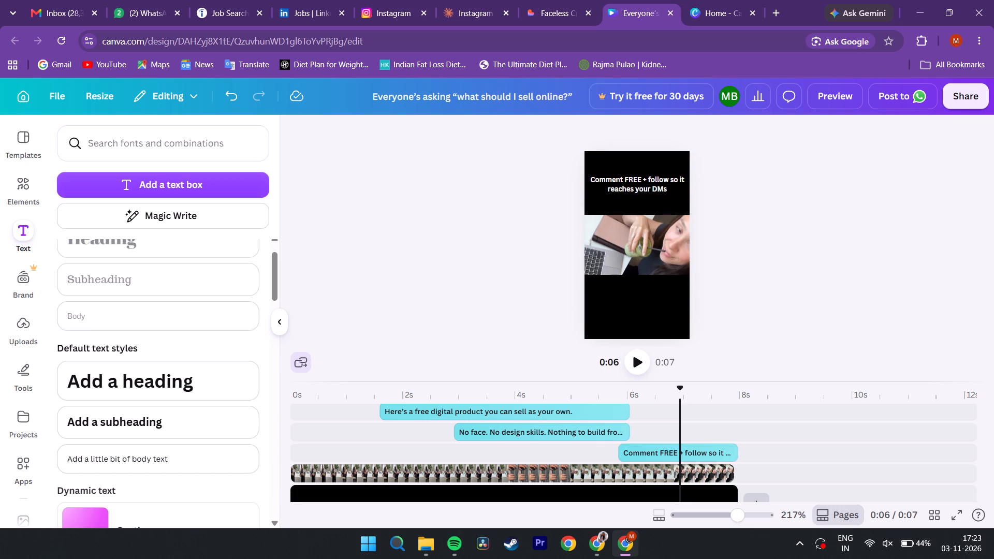
{"action": "left_click", "coordinate": [648, 189]}
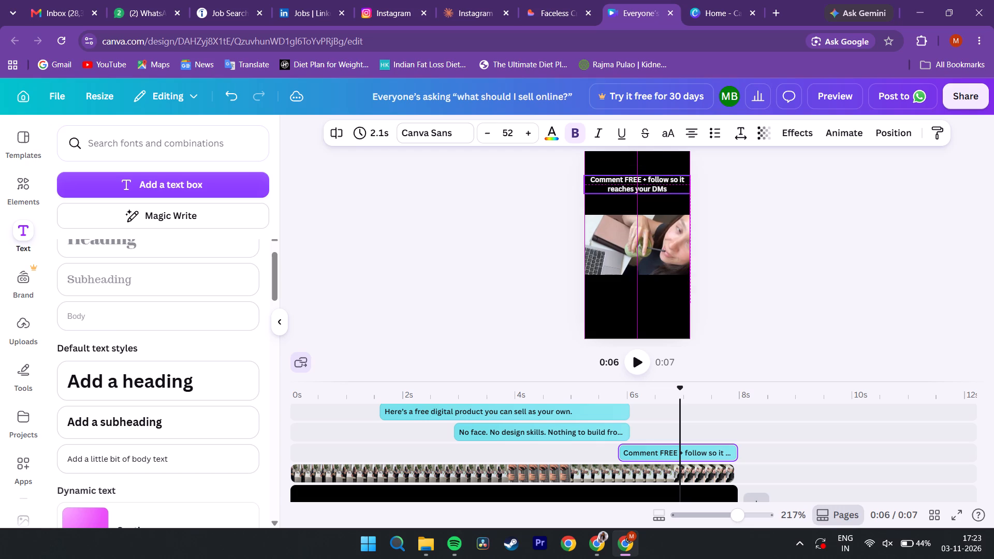
{"action": "left_click", "coordinate": [734, 262]}
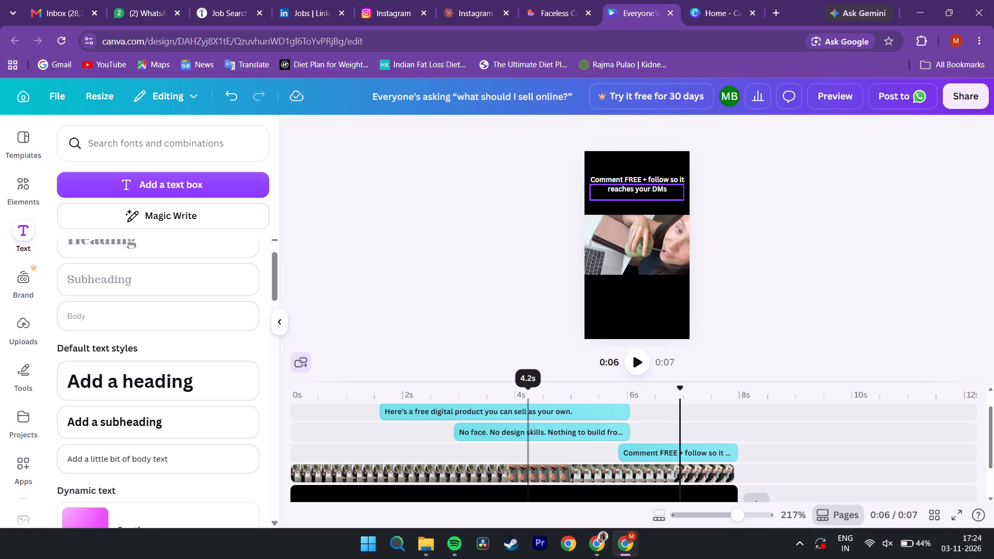
Play the reel from the start and replay the change from the “Everyone's asking” caption to the “No face” caption.
{"action": "scroll", "coordinate": [529, 422], "scroll_direction": "right", "scroll_amount": 3}
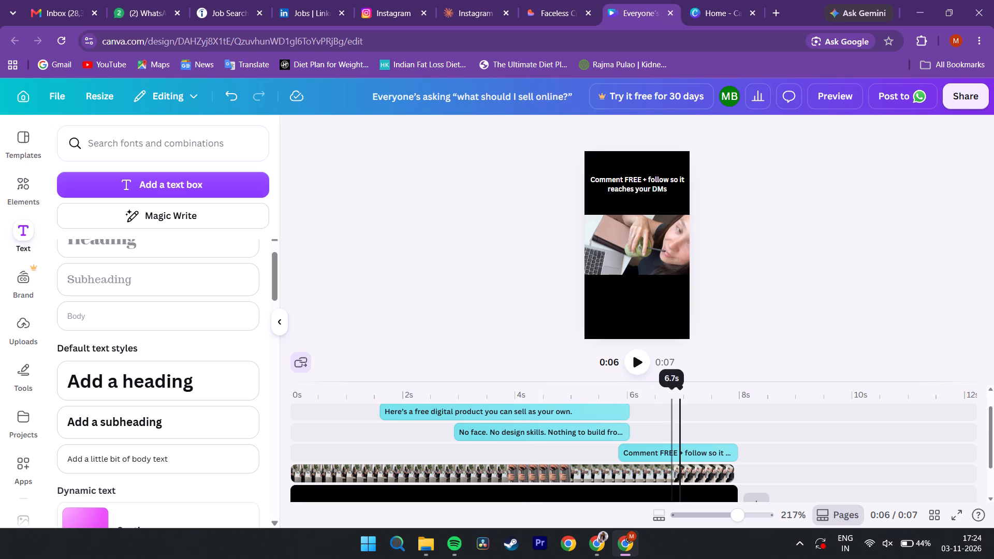
{"action": "left_click_drag", "start_coordinate": [681, 391], "coordinate": [283, 378]}
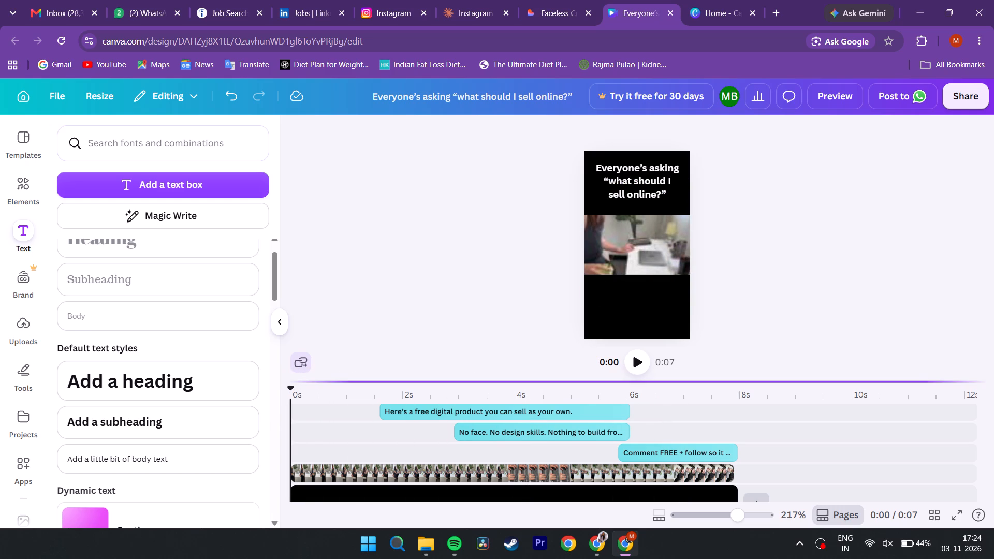
{"action": "scroll", "coordinate": [314, 437], "scroll_direction": "up", "scroll_amount": 2}
{"action": "key", "text": "space"}
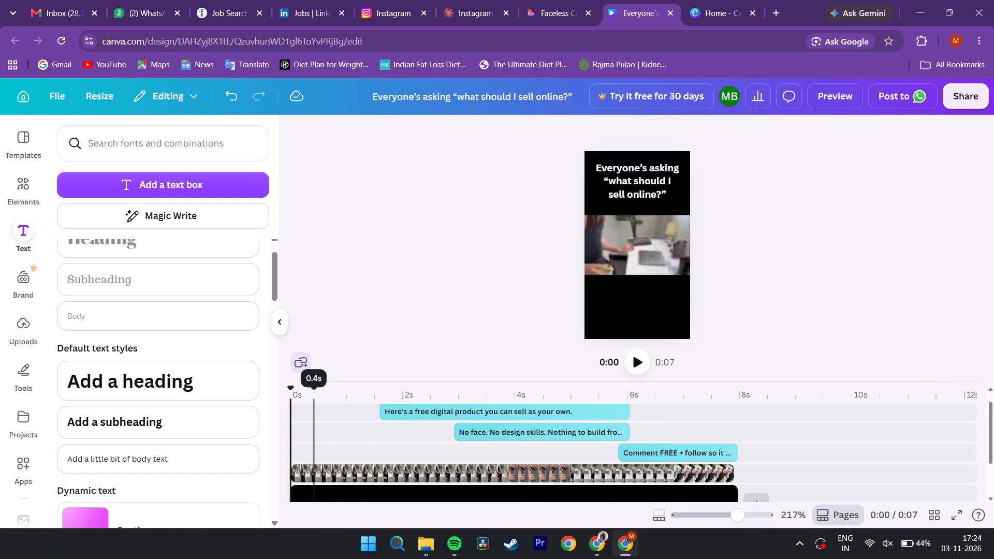
{"action": "key", "text": "space"}
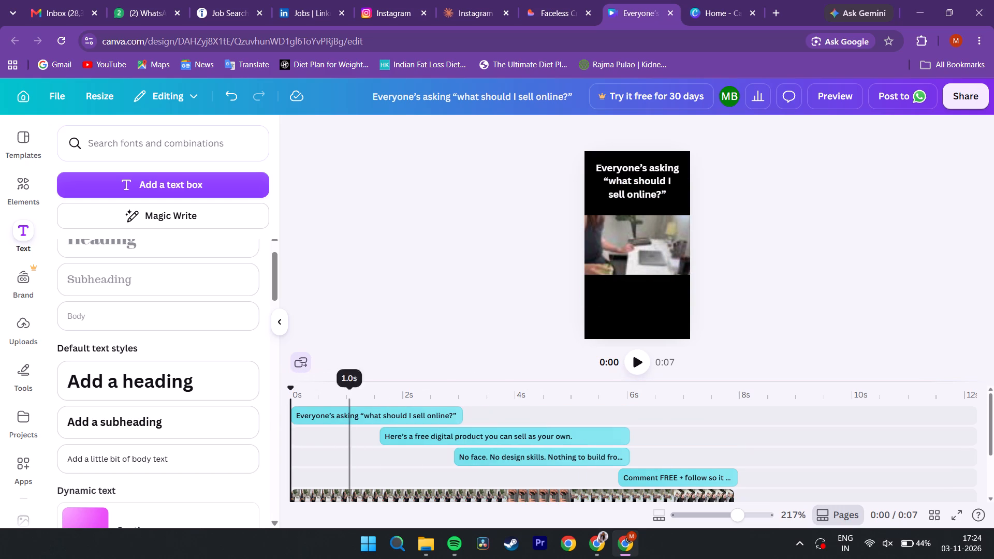
{"action": "left_click", "coordinate": [634, 367]}
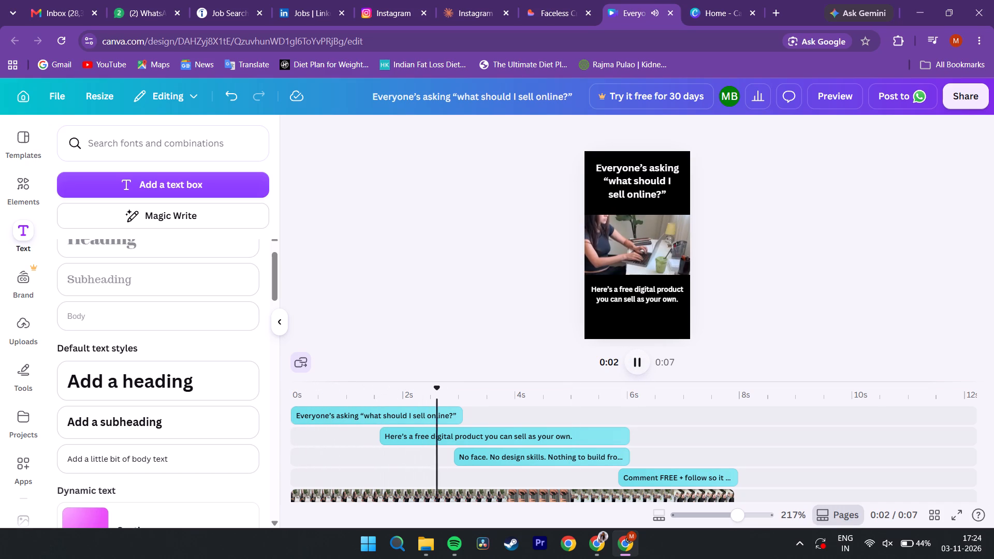
{"action": "key", "text": "space"}
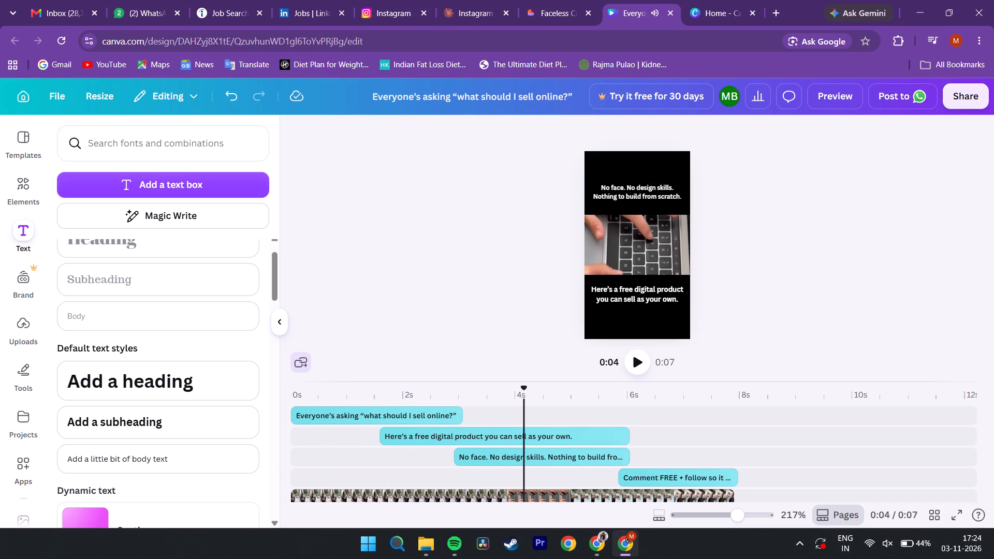
{"action": "left_click_drag", "start_coordinate": [523, 390], "coordinate": [428, 388]}
{"action": "key", "text": "space"}
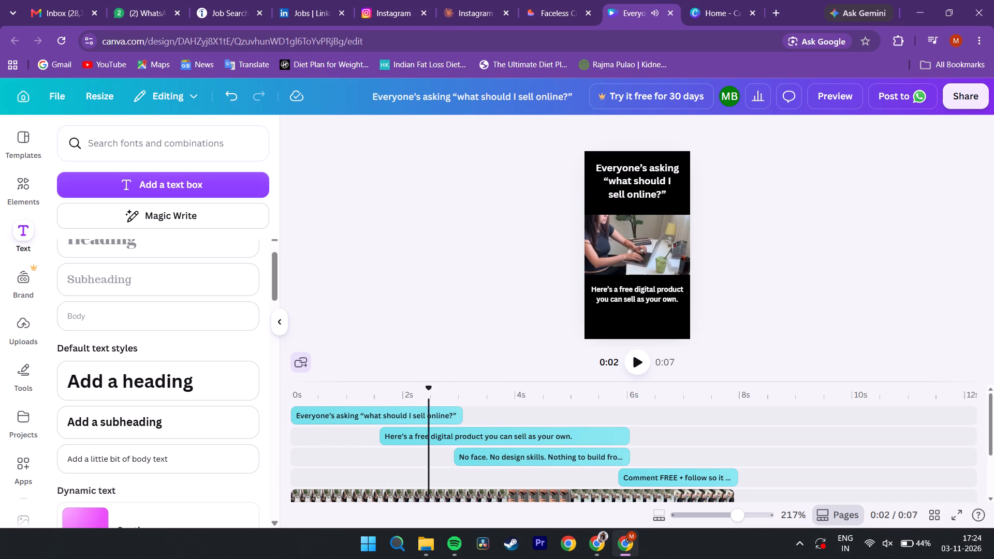
{"action": "key", "text": "space"}
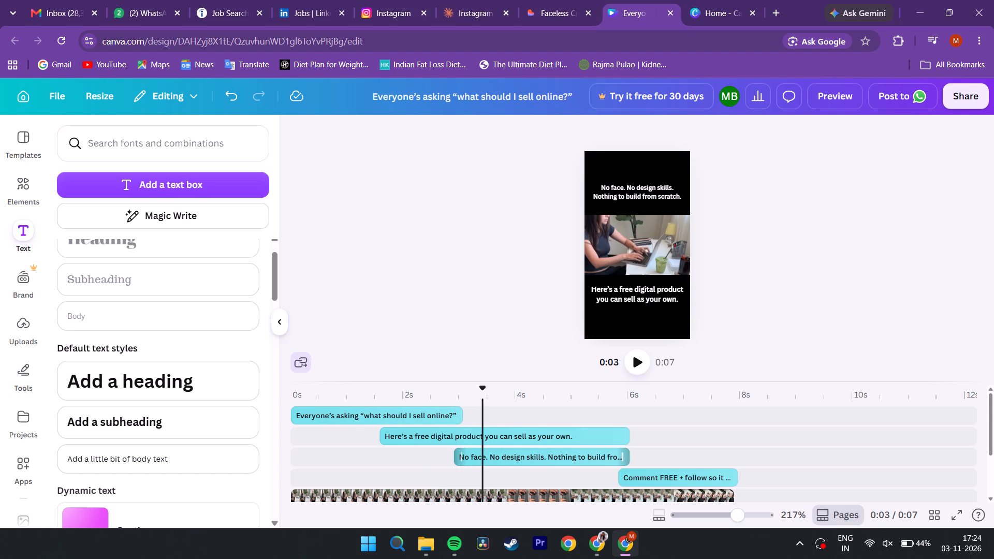
{"action": "left_click_drag", "start_coordinate": [481, 391], "coordinate": [427, 392]}
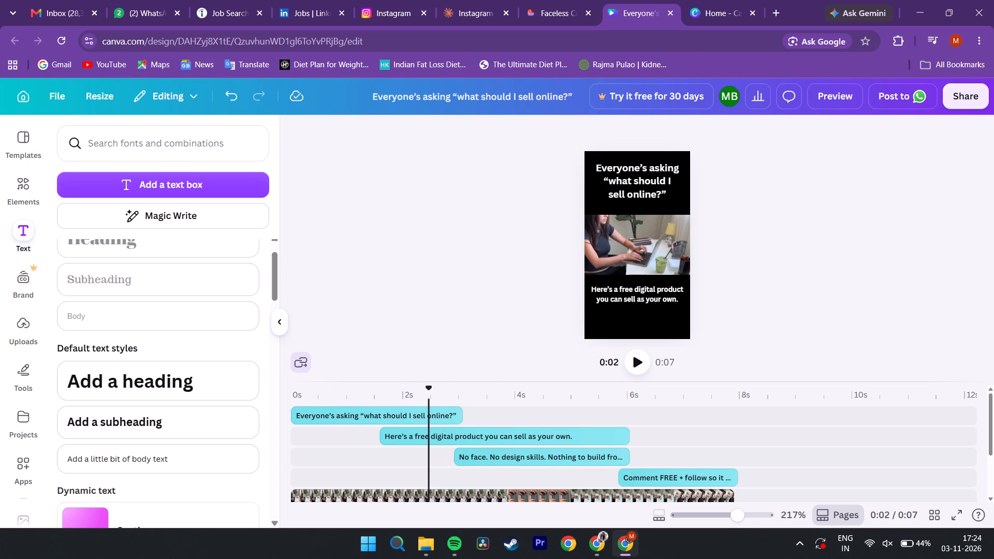
{"action": "key", "text": "space"}
{"action": "key", "text": "space"}
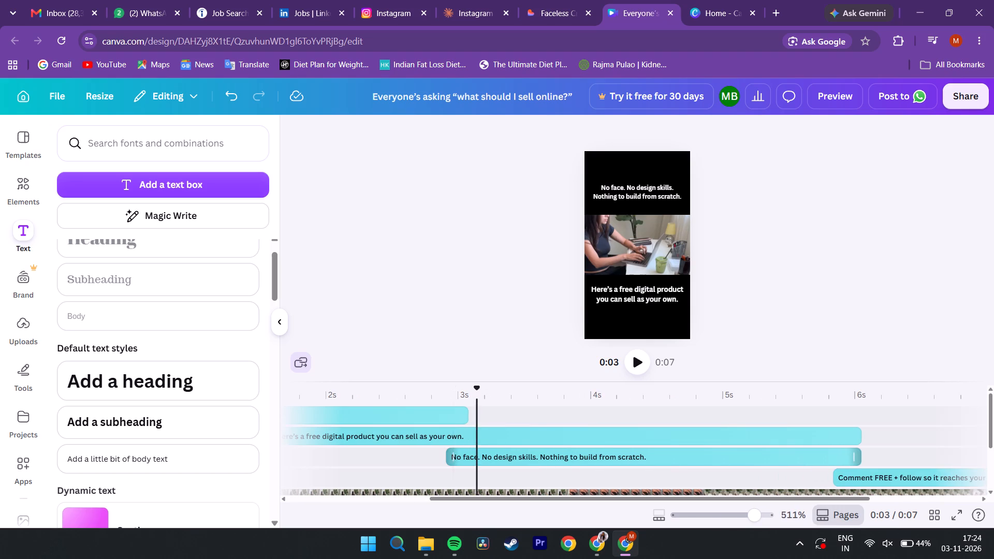
Trim the start of the “No face” caption to about 3.1 s, where the “Everyone's asking” caption ends.
{"action": "left_click_drag", "start_coordinate": [476, 389], "coordinate": [467, 389]}
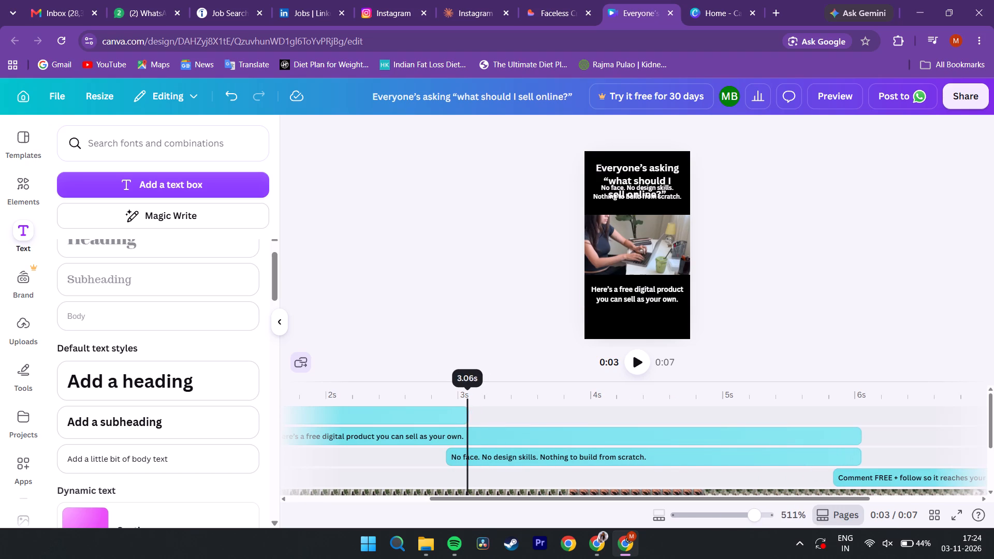
{"action": "left_click_drag", "start_coordinate": [467, 389], "coordinate": [468, 390]}
{"action": "left_click_drag", "start_coordinate": [450, 462], "coordinate": [460, 462]}
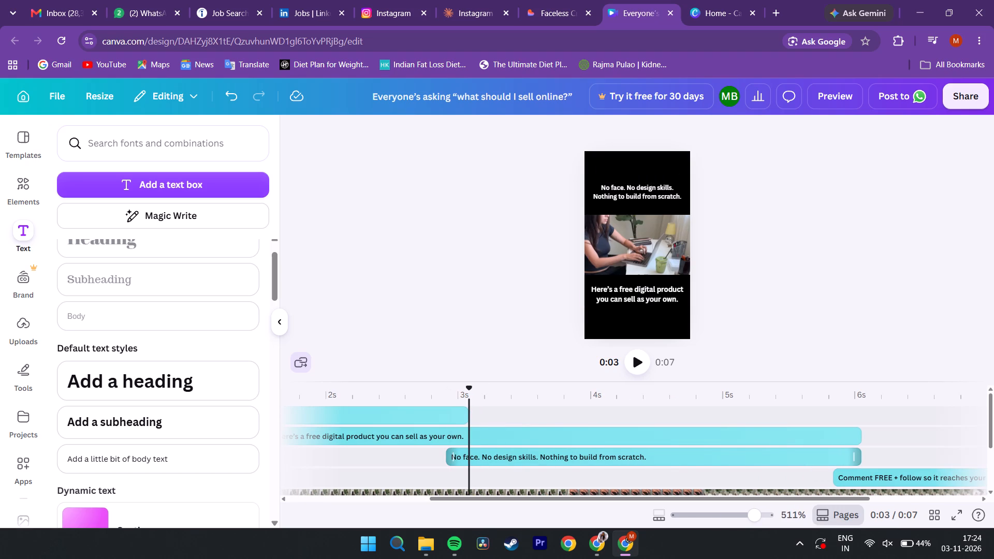
{"action": "left_click_drag", "start_coordinate": [460, 462], "coordinate": [471, 462]}
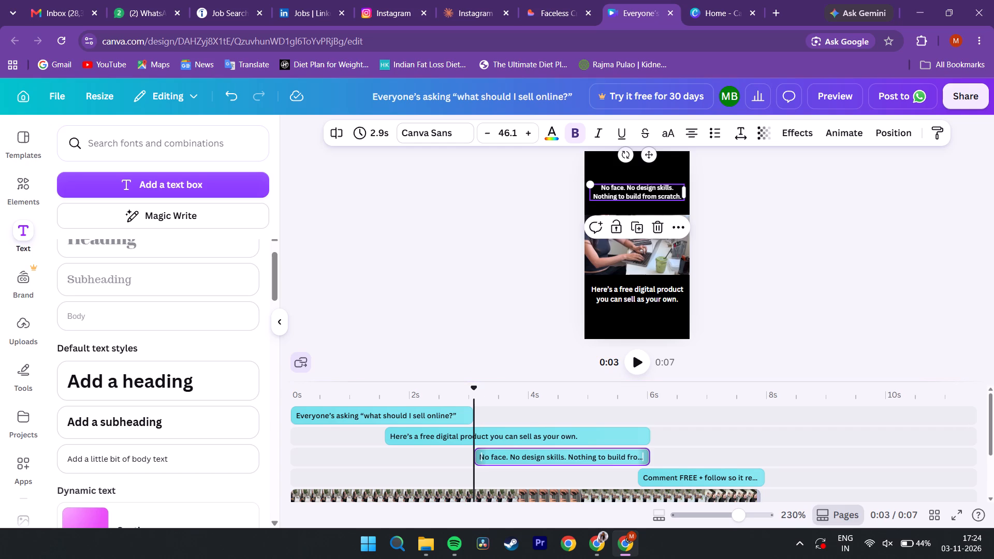
Replay the reel from the start and again from about 1.5 s to check the caption timing.
{"action": "left_click_drag", "start_coordinate": [474, 389], "coordinate": [281, 405]}
{"action": "key", "text": "space"}
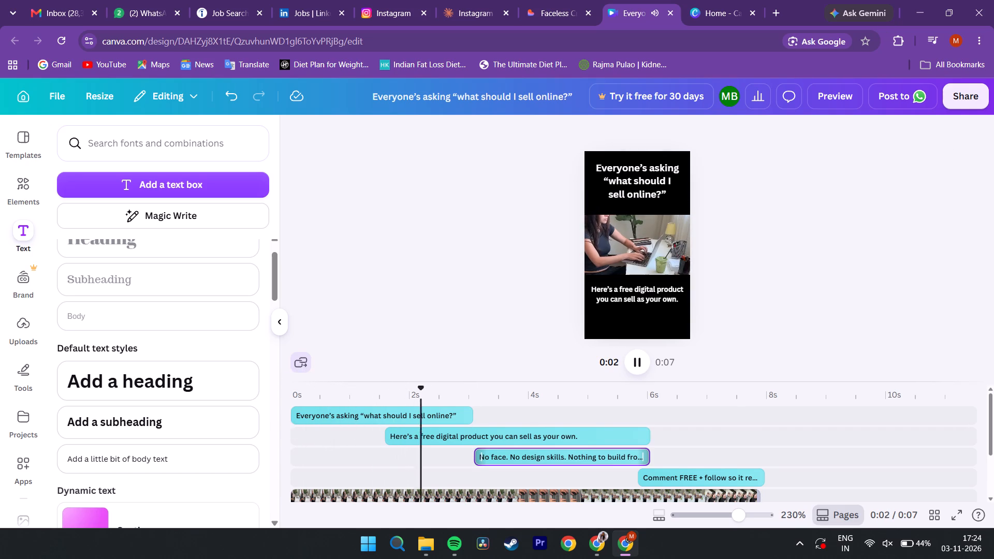
{"action": "key", "text": "space"}
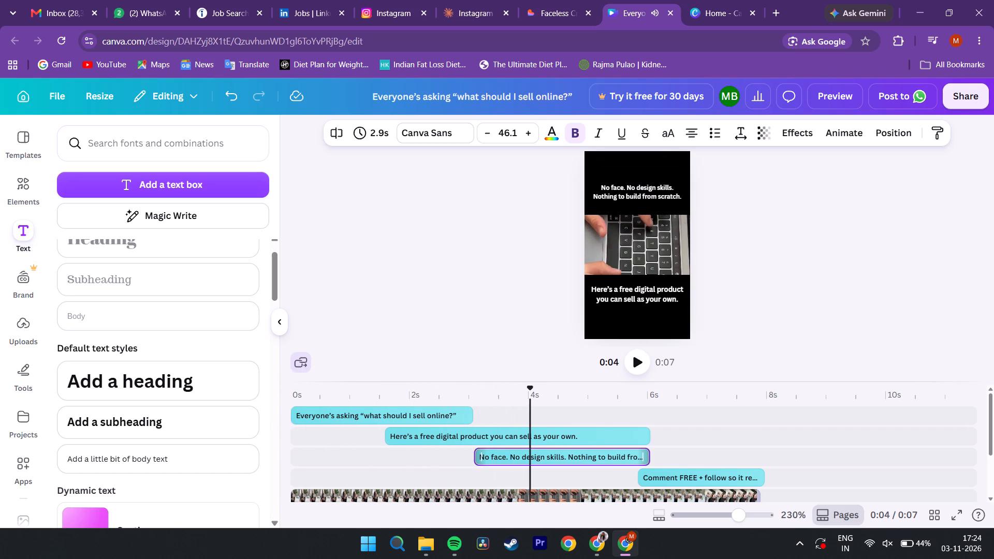
{"action": "left_click_drag", "start_coordinate": [530, 387], "coordinate": [379, 387]}
{"action": "key", "text": "space"}
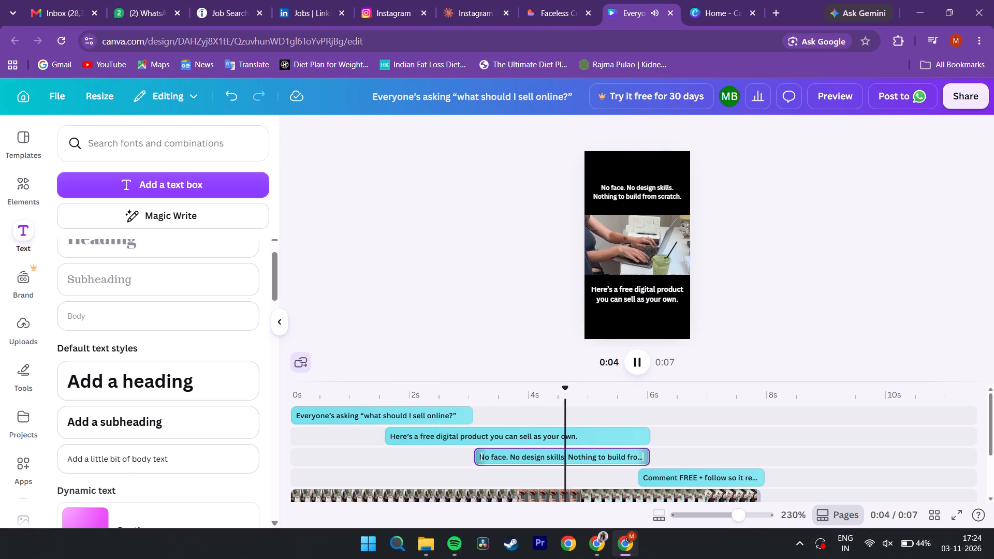
Trim the start of the “Comment FREE” caption to about 6.05 s, where the “No face” caption ends.
{"action": "key", "text": "space"}
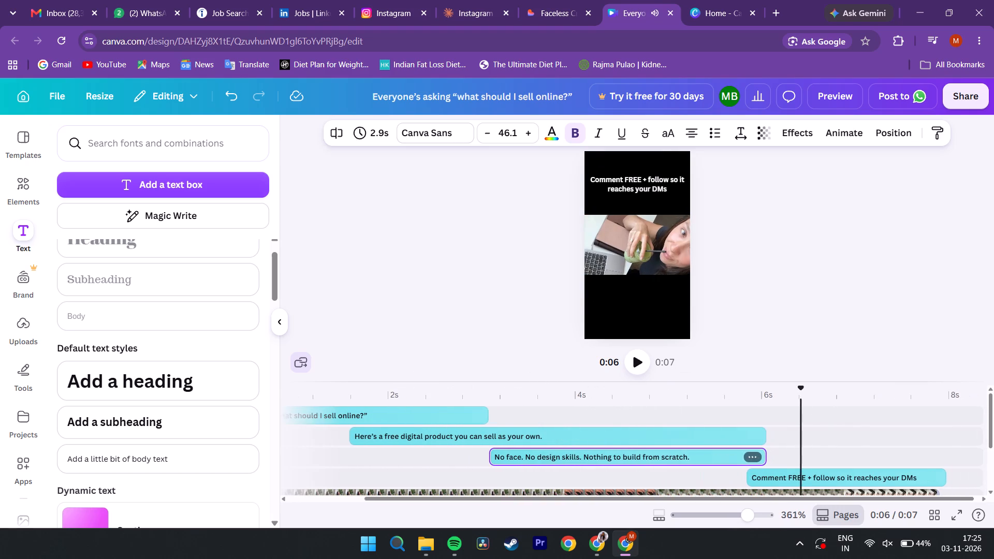
{"action": "left_click_drag", "start_coordinate": [767, 480], "coordinate": [778, 479]}
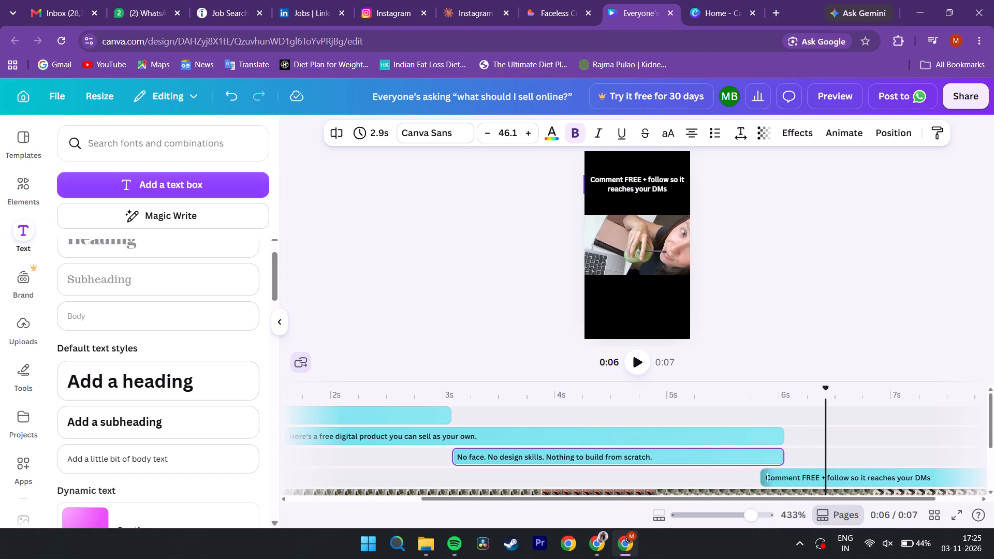
{"action": "left_click_drag", "start_coordinate": [778, 479], "coordinate": [788, 478]}
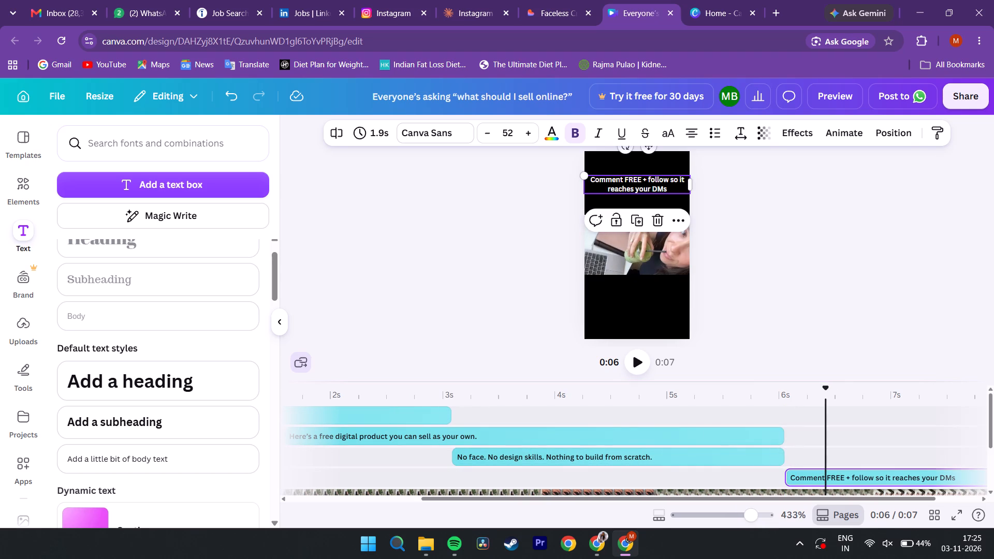
Replay the change into the “Comment FREE” caption and trim its end to the end of the video, for a 1.8 s duration.
{"action": "left_click_drag", "start_coordinate": [826, 387], "coordinate": [699, 392]}
{"action": "key", "text": "space"}
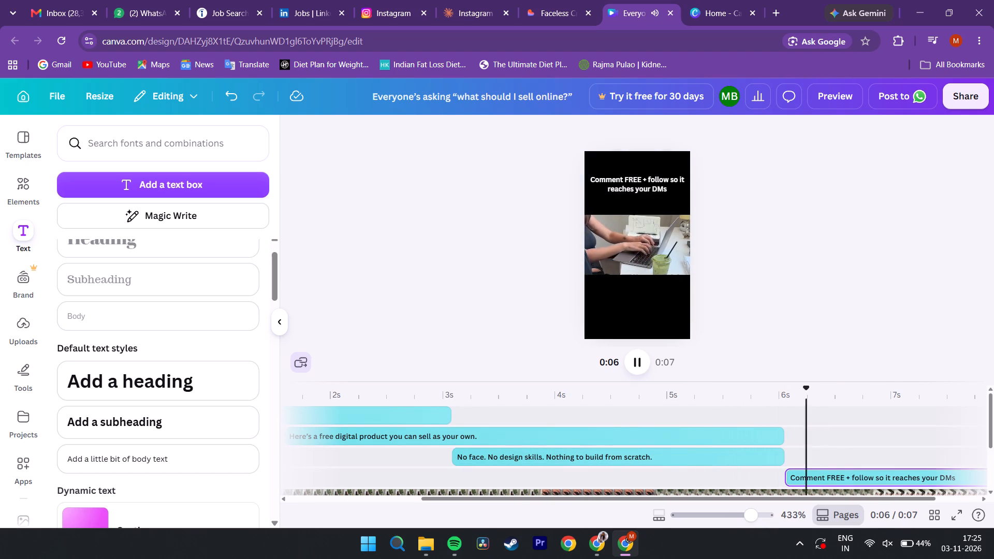
{"action": "key", "text": "space"}
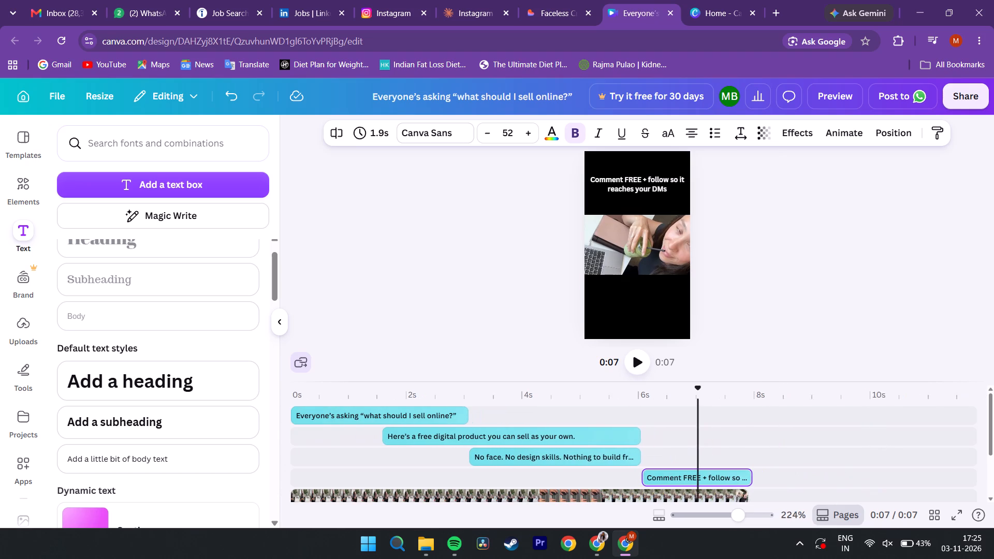
{"action": "left_click", "coordinate": [743, 476]}
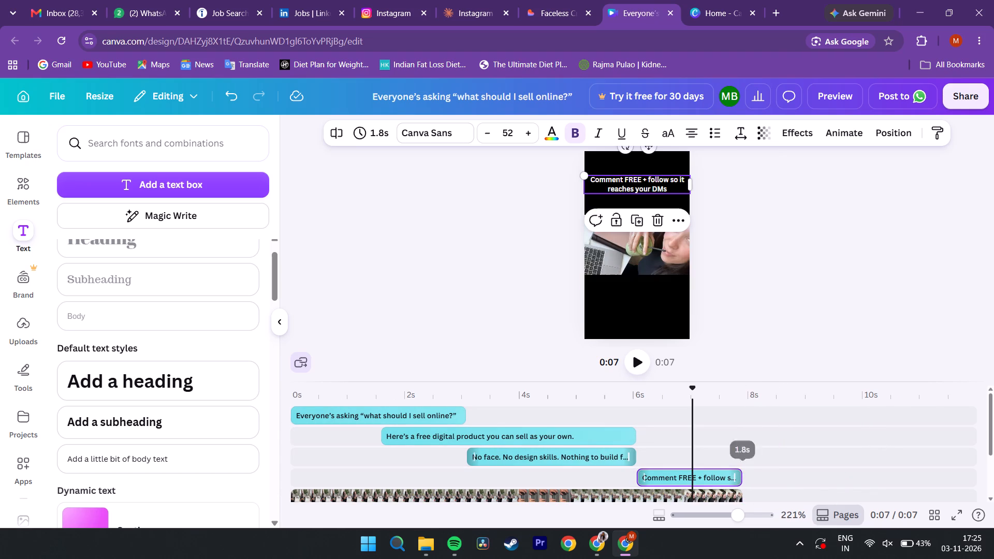
Replay the reel from the start, recheck its ending, and inspect the caption change around 6.05 s frame by frame.
{"action": "left_click_drag", "start_coordinate": [693, 386], "coordinate": [341, 388]}
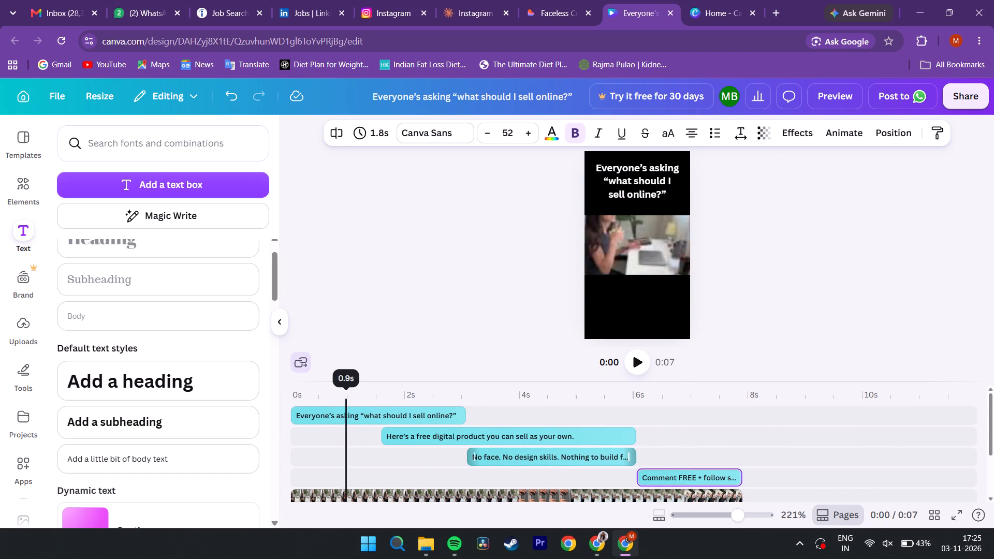
{"action": "left_click_drag", "start_coordinate": [341, 388], "coordinate": [274, 391]}
{"action": "key", "text": "space"}
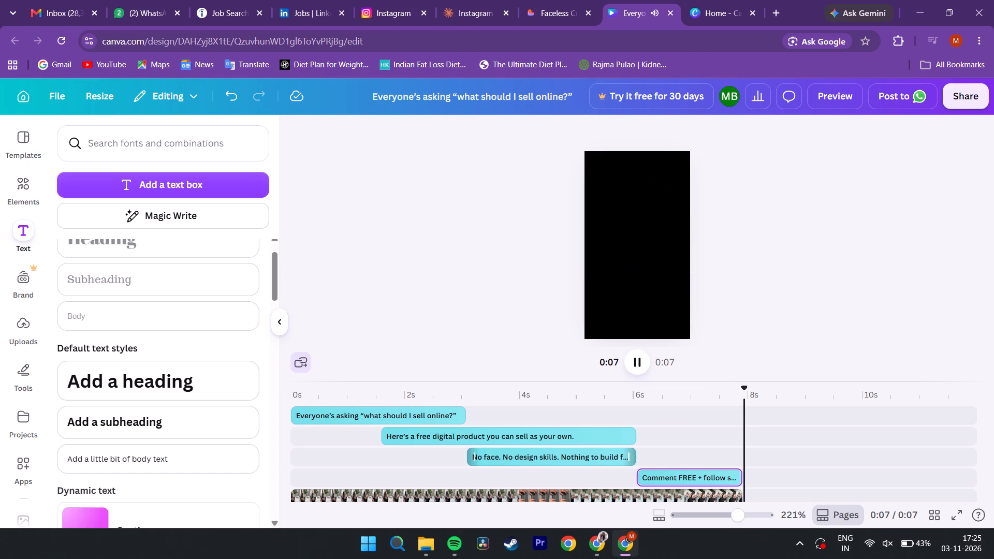
{"action": "left_click_drag", "start_coordinate": [749, 392], "coordinate": [732, 394]}
{"action": "key", "text": "space"}
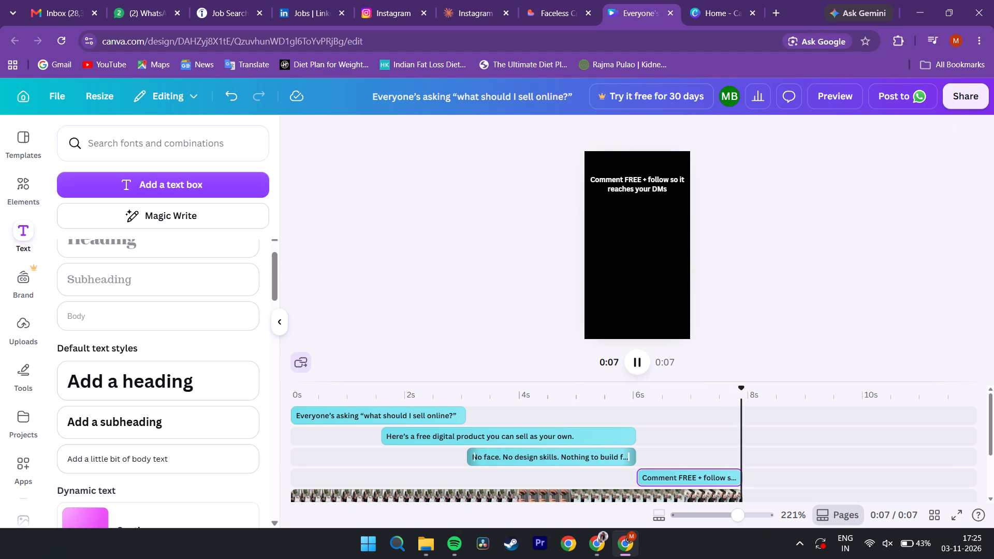
{"action": "key", "text": "space"}
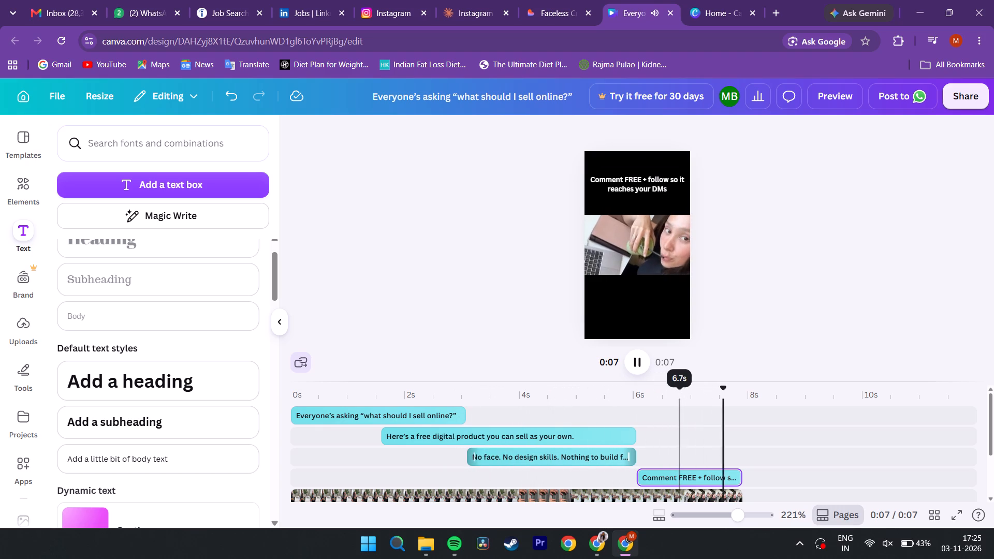
{"action": "left_click", "coordinate": [633, 399]}
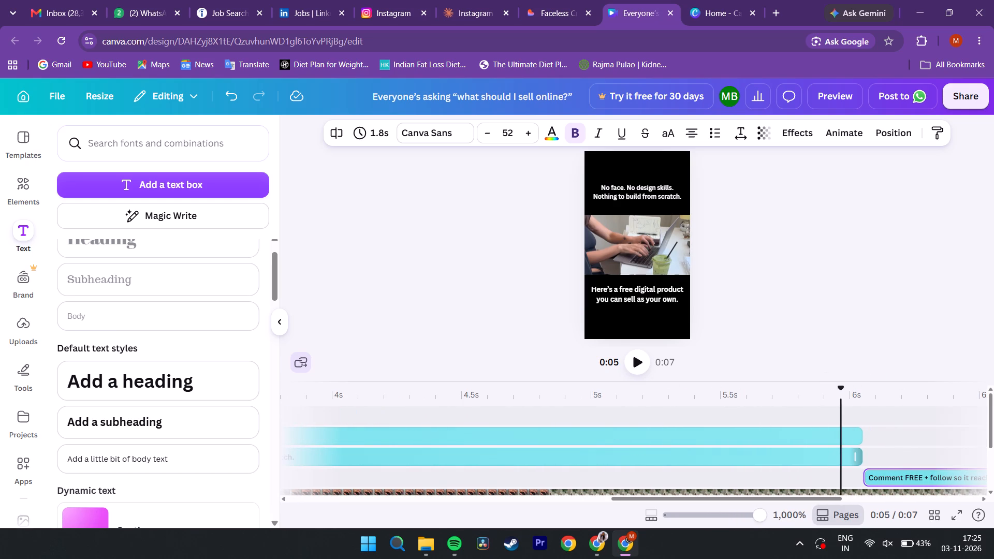
{"action": "left_click_drag", "start_coordinate": [841, 393], "coordinate": [861, 392]}
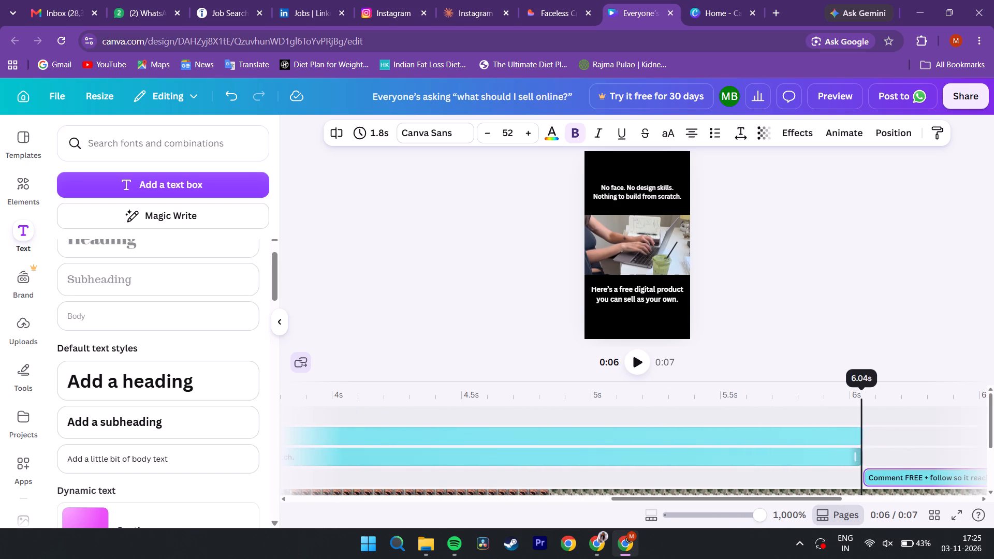
{"action": "left_click_drag", "start_coordinate": [861, 392], "coordinate": [864, 394]}
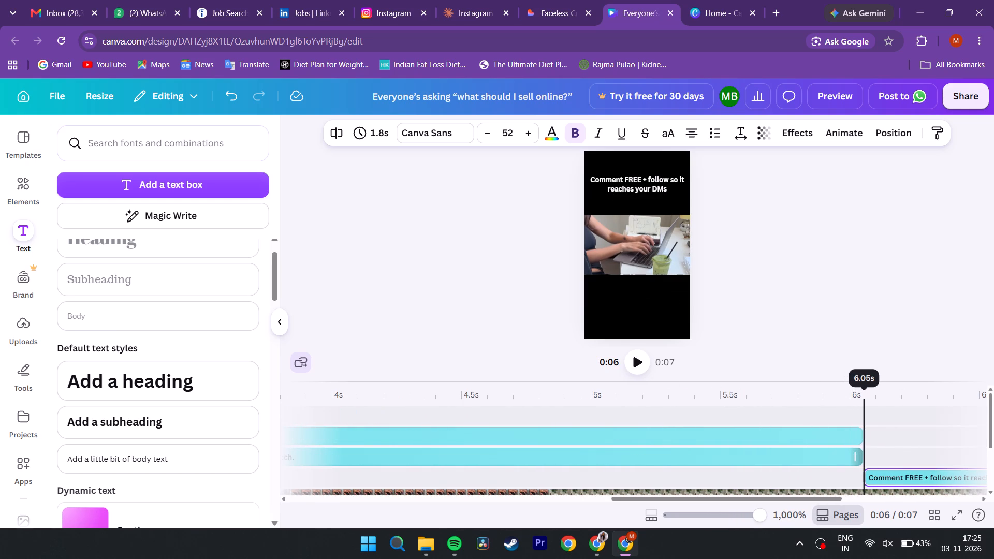
{"action": "left_click_drag", "start_coordinate": [864, 394], "coordinate": [867, 396]}
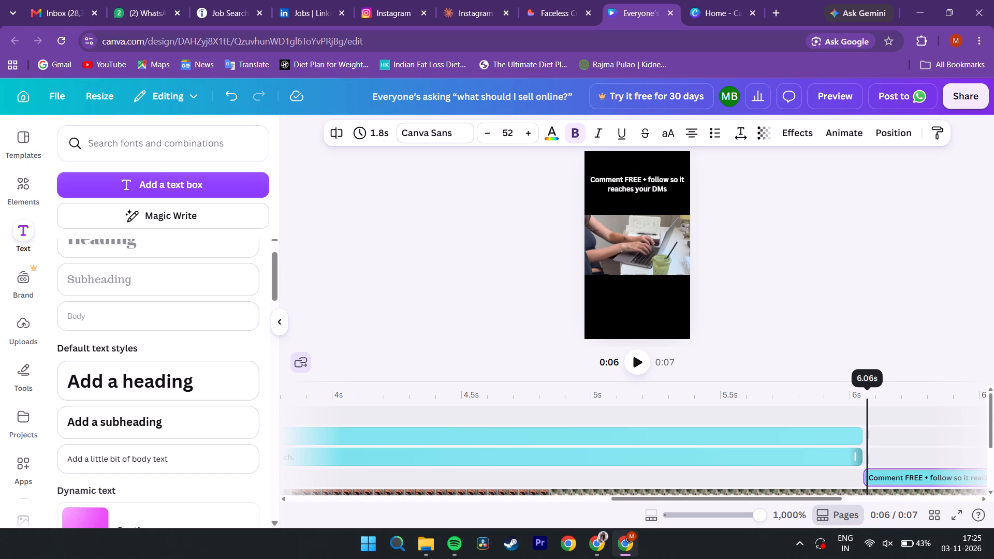
{"action": "left_click_drag", "start_coordinate": [867, 396], "coordinate": [850, 398]}
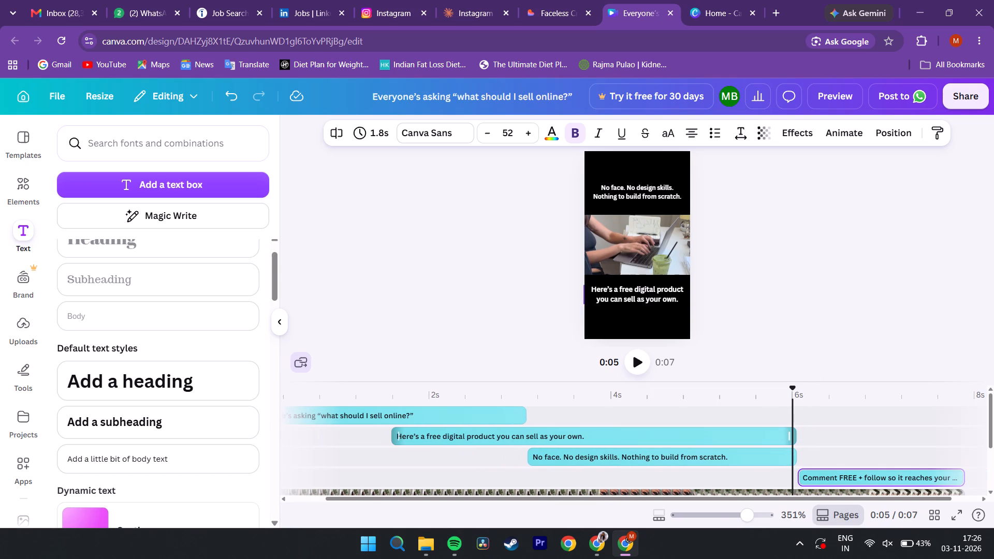
Extend the end of the “Here's a free digital product” caption to the end of the video, for a 6.3 s duration.
{"action": "left_click_drag", "start_coordinate": [792, 437], "coordinate": [863, 435]}
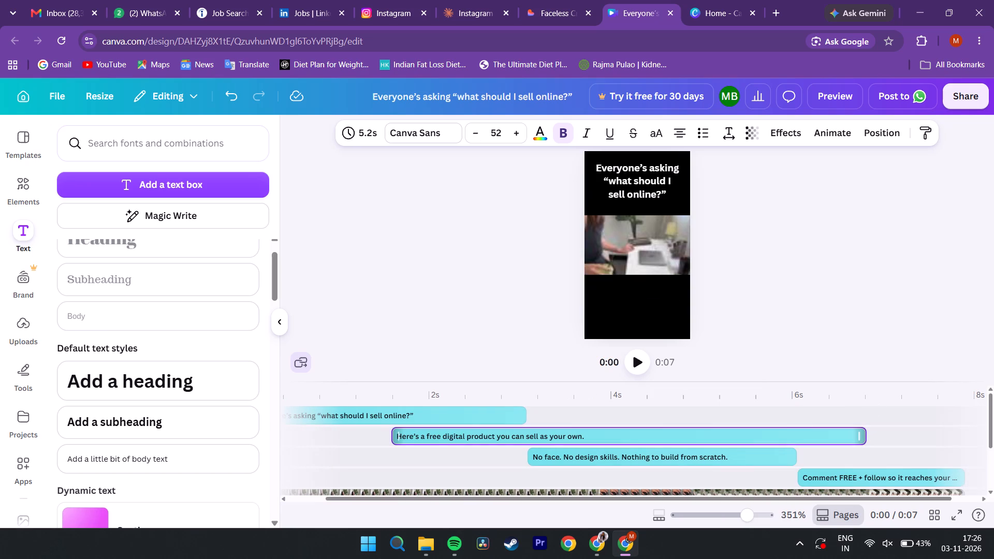
{"action": "left_click_drag", "start_coordinate": [863, 435], "coordinate": [970, 435]}
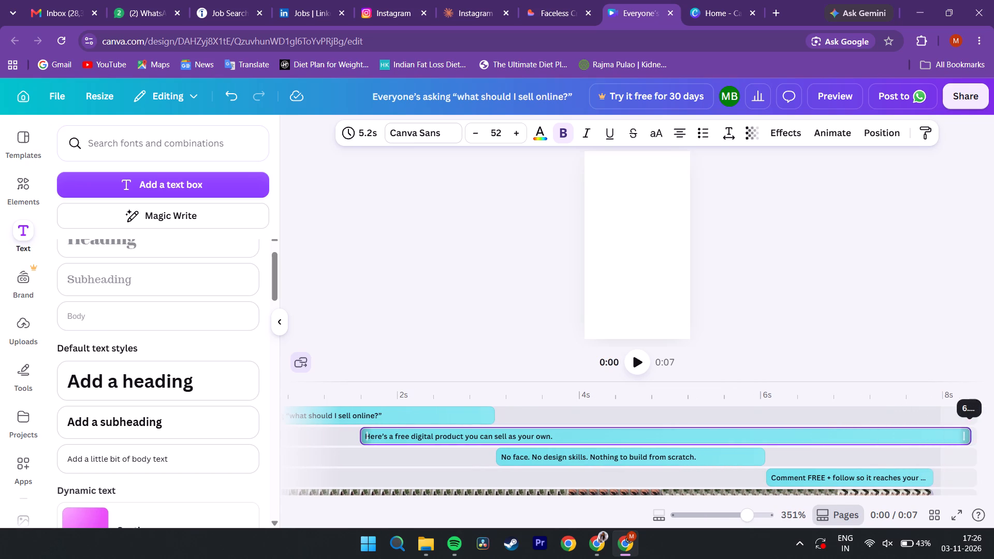
{"action": "left_click_drag", "start_coordinate": [970, 435], "coordinate": [929, 446]}
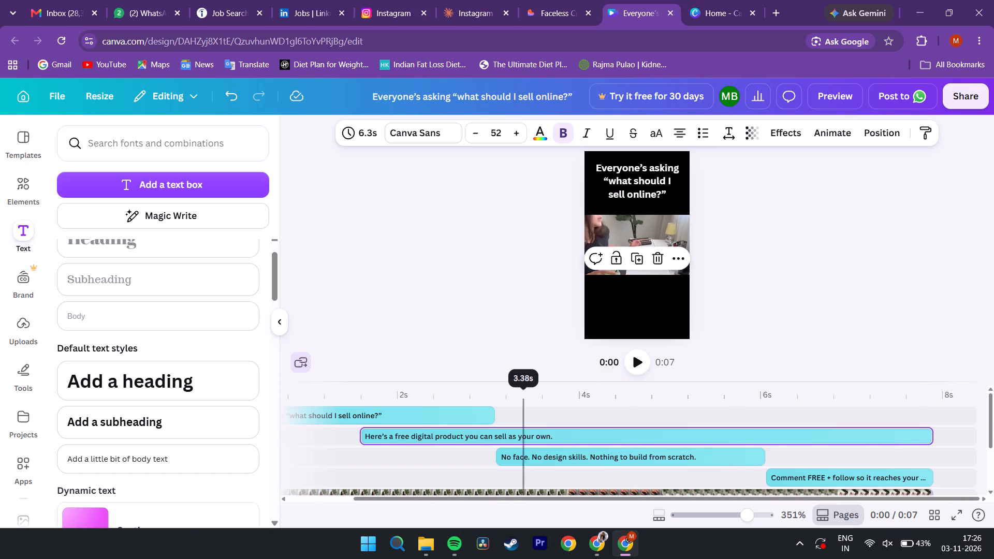
Replay the reel from the start and again from about 6 s to check the extended caption under “Comment FREE”.
{"action": "left_click_drag", "start_coordinate": [480, 391], "coordinate": [276, 404]}
{"action": "key", "text": "space"}
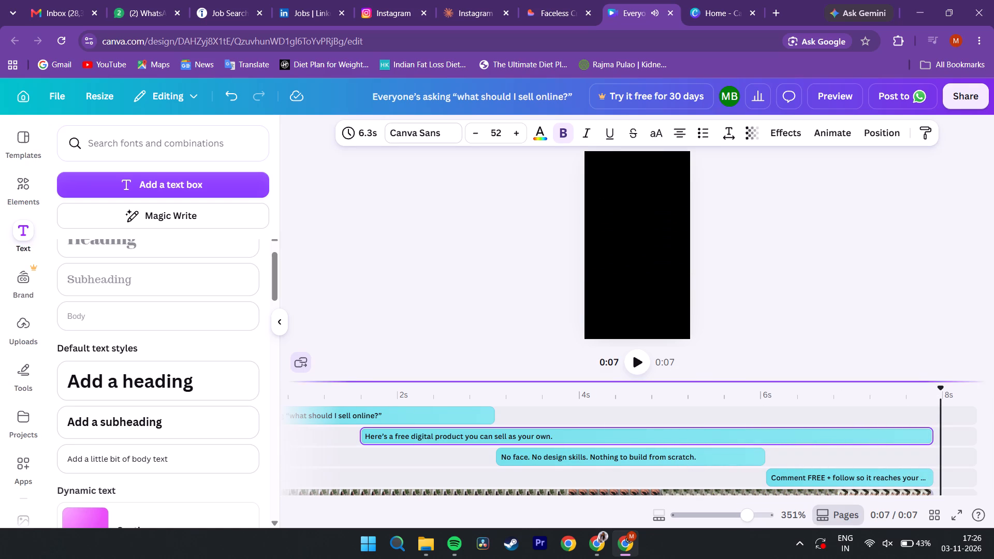
{"action": "left_click_drag", "start_coordinate": [938, 387], "coordinate": [769, 407]}
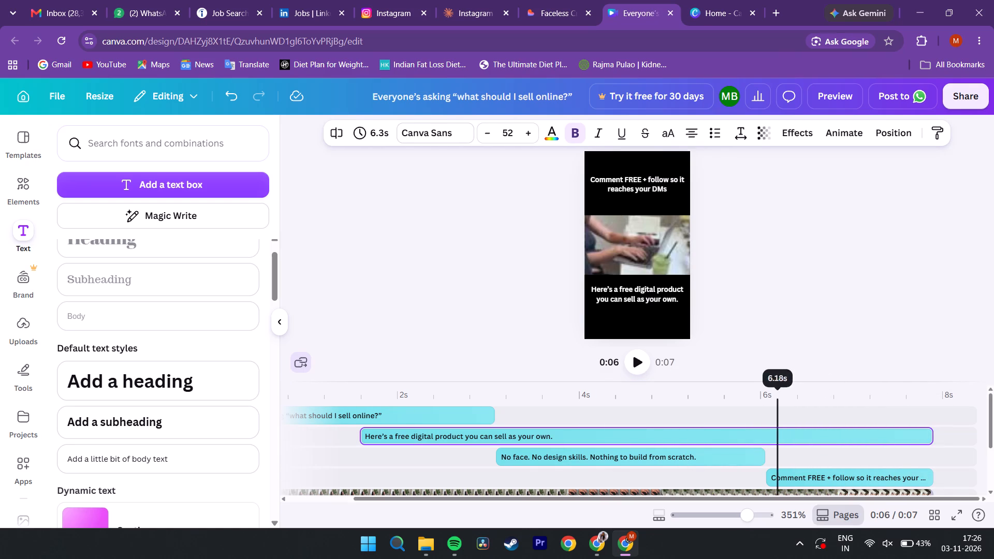
{"action": "left_click_drag", "start_coordinate": [769, 407], "coordinate": [761, 408]}
{"action": "key", "text": "space"}
{"action": "key", "text": "space"}
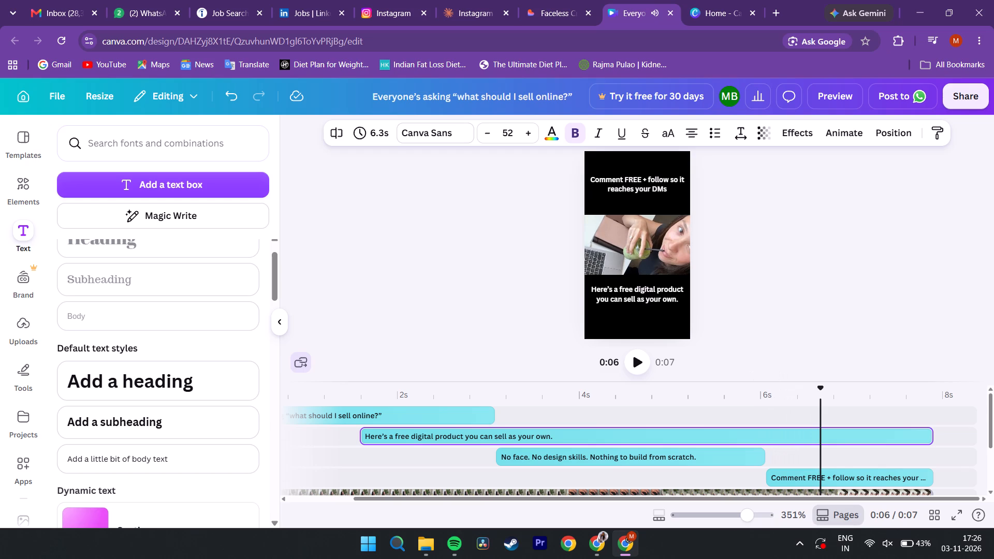
{"action": "key", "text": "space"}
{"action": "key", "text": "space"}
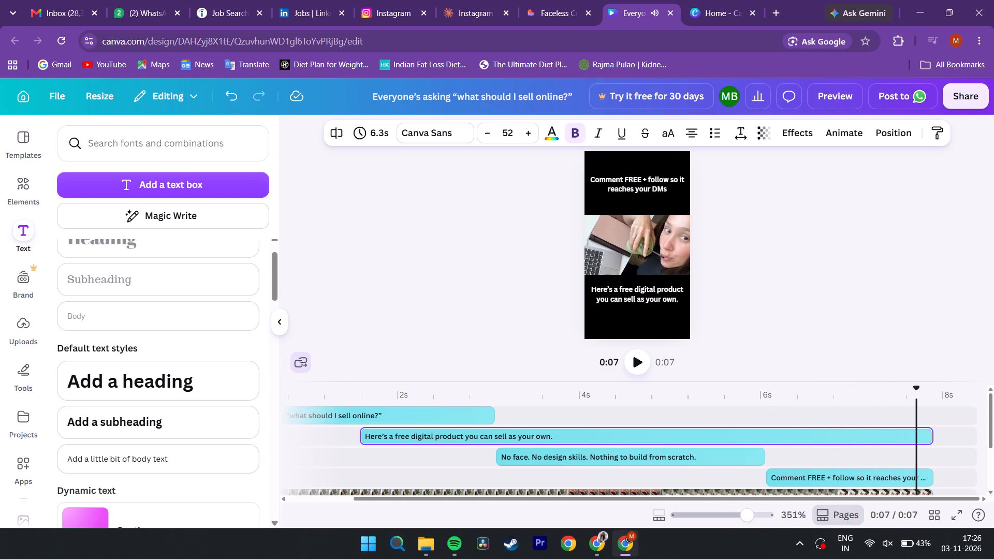
Enlarge the video clip proportionally to about 676 px high, keeping it vertically centred and shifted towards the right of the page.
{"action": "double_click", "coordinate": [660, 258]}
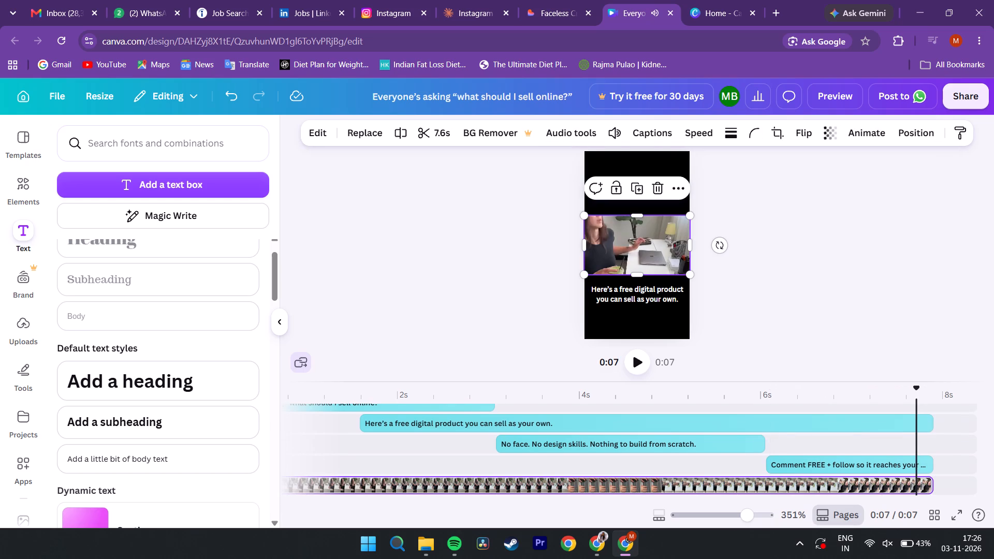
{"action": "left_click_drag", "start_coordinate": [916, 388], "coordinate": [908, 388]}
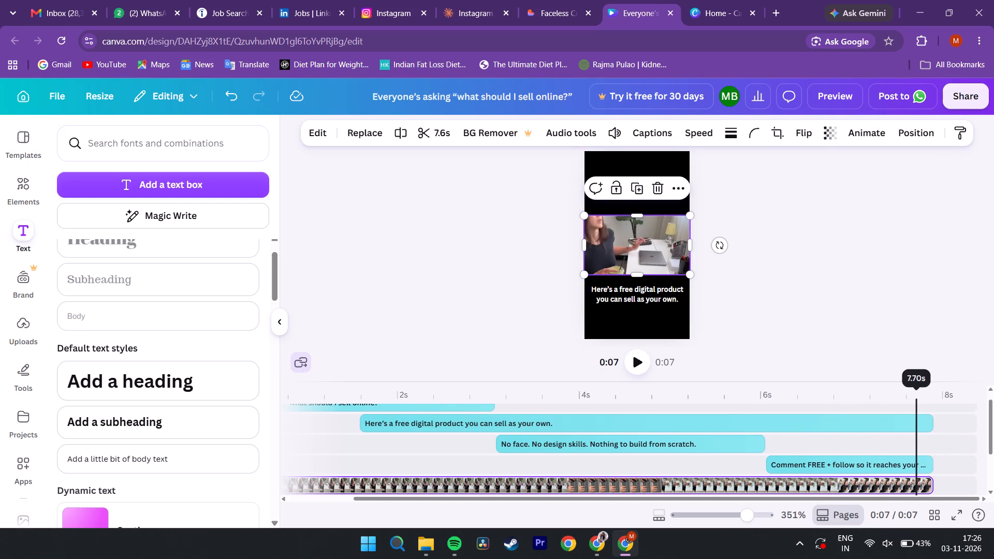
{"action": "left_click_drag", "start_coordinate": [908, 388], "coordinate": [903, 391]}
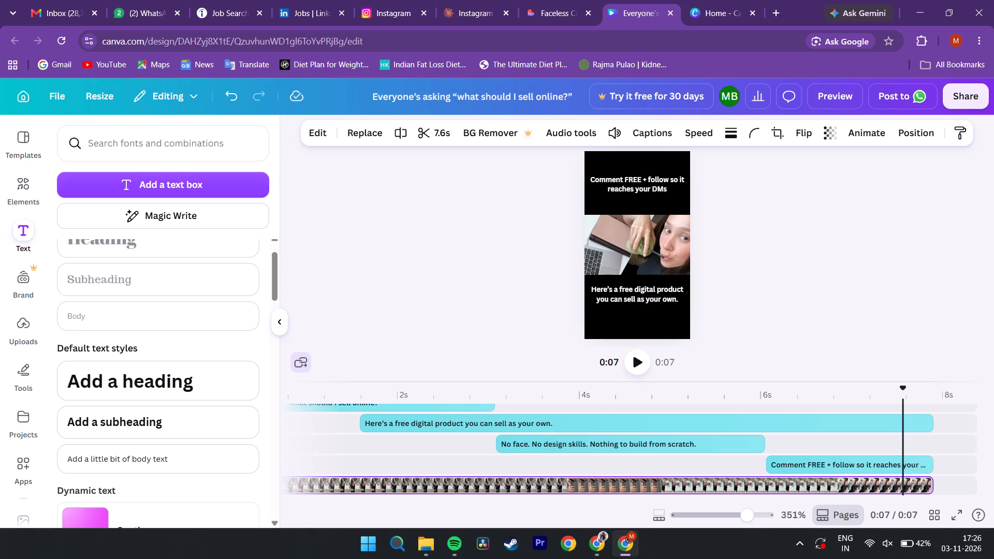
{"action": "triple_click", "coordinate": [662, 261]}
{"action": "left_click", "coordinate": [662, 261]}
{"action": "left_click_drag", "start_coordinate": [662, 261], "coordinate": [667, 261]}
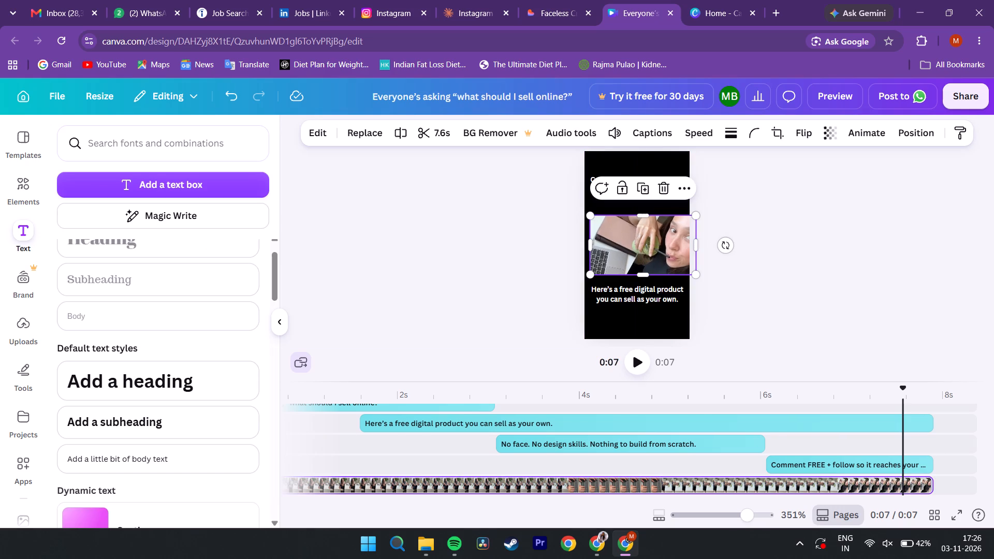
{"action": "left_click", "coordinate": [588, 277]}
{"action": "left_click_drag", "start_coordinate": [628, 249], "coordinate": [633, 249]}
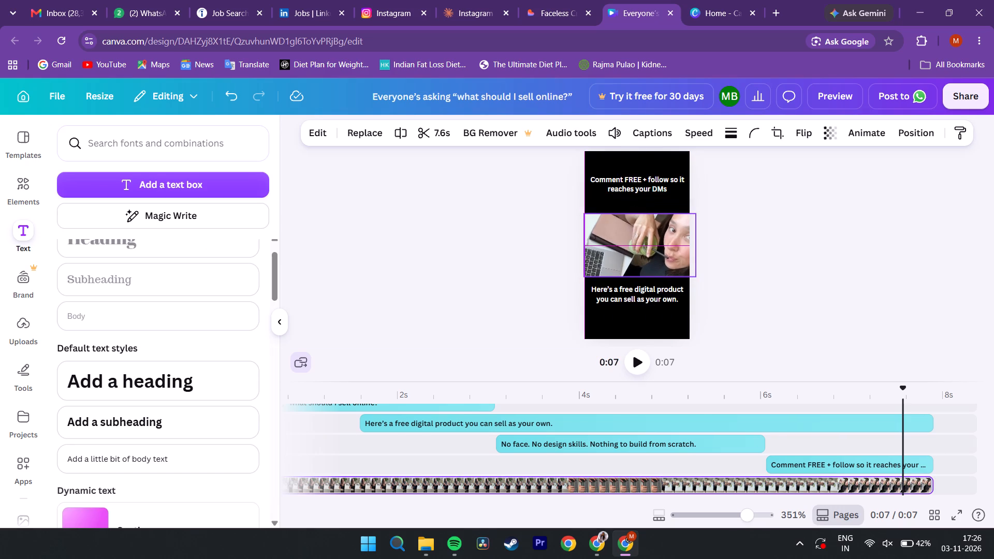
{"action": "left_click_drag", "start_coordinate": [633, 249], "coordinate": [635, 249]}
{"action": "left_click_drag", "start_coordinate": [590, 277], "coordinate": [586, 277]}
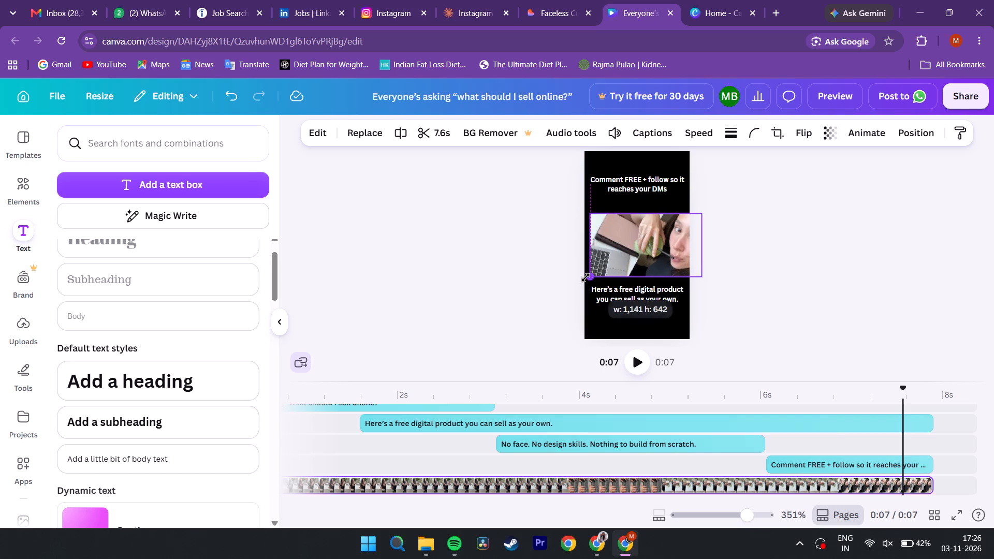
{"action": "left_click_drag", "start_coordinate": [586, 277], "coordinate": [584, 278]}
{"action": "left_click", "coordinate": [621, 251]}
{"action": "left_click_drag", "start_coordinate": [621, 251], "coordinate": [627, 251]}
{"action": "left_click", "coordinate": [596, 244]}
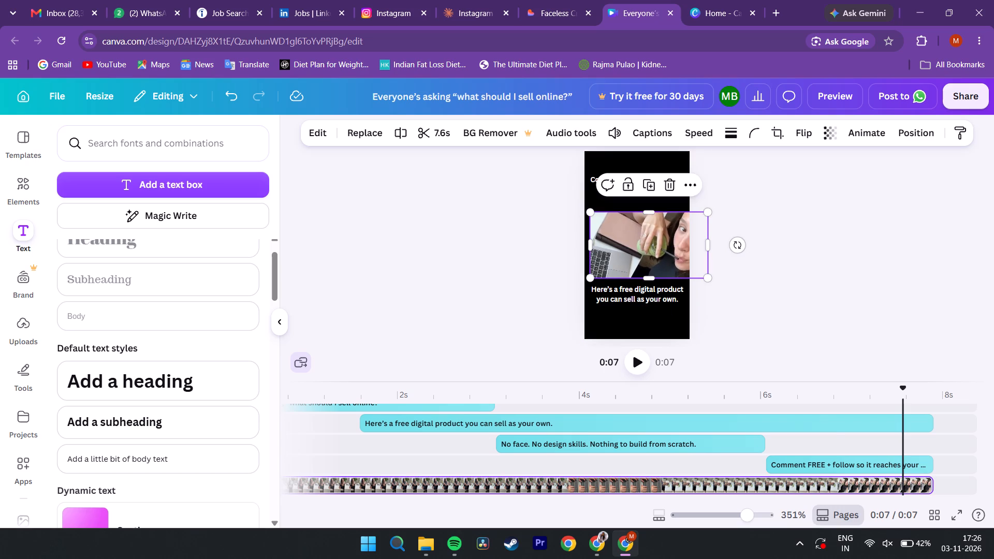
Widen the video clip to about 1,354 px and move it so its left edge meets the page's left edge, vertically centred.
{"action": "left_click_drag", "start_coordinate": [590, 245], "coordinate": [575, 247]}
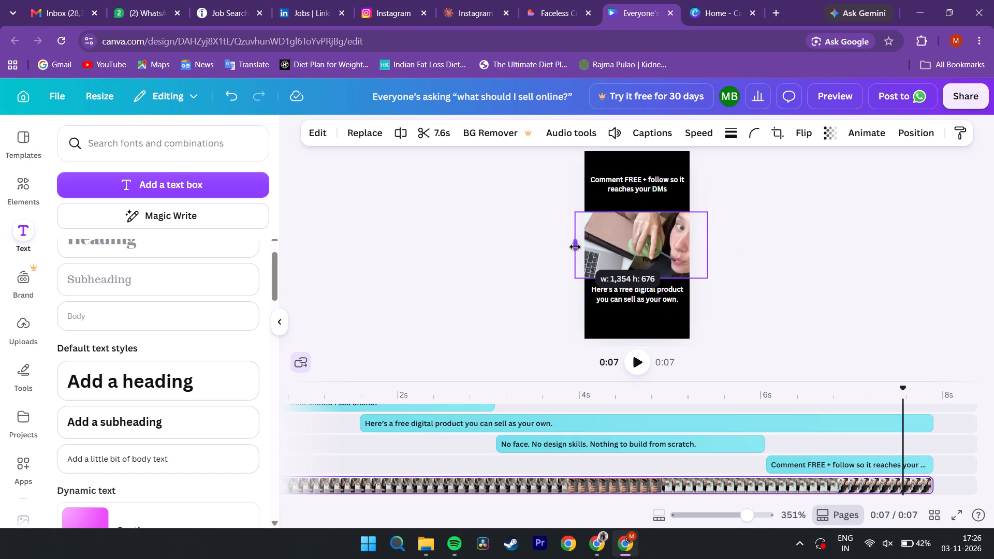
{"action": "left_click_drag", "start_coordinate": [575, 247], "coordinate": [576, 247]}
{"action": "left_click_drag", "start_coordinate": [616, 247], "coordinate": [619, 246]}
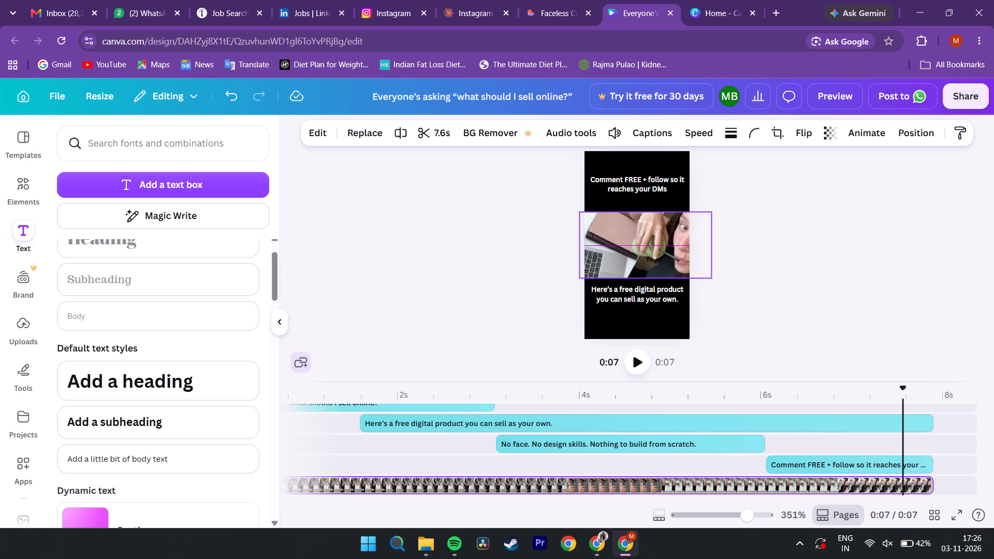
{"action": "left_click_drag", "start_coordinate": [619, 246], "coordinate": [624, 245]}
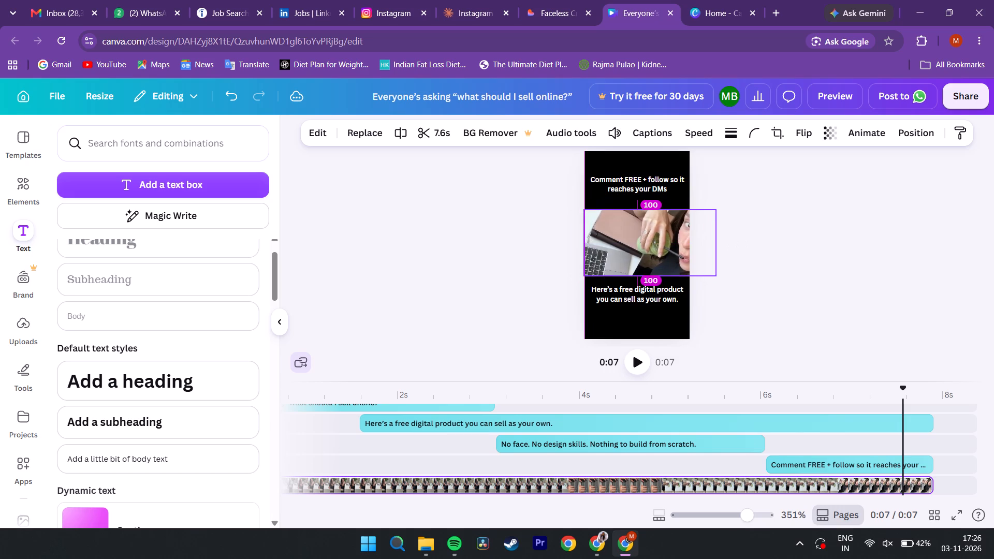
{"action": "left_click_drag", "start_coordinate": [624, 245], "coordinate": [625, 246]}
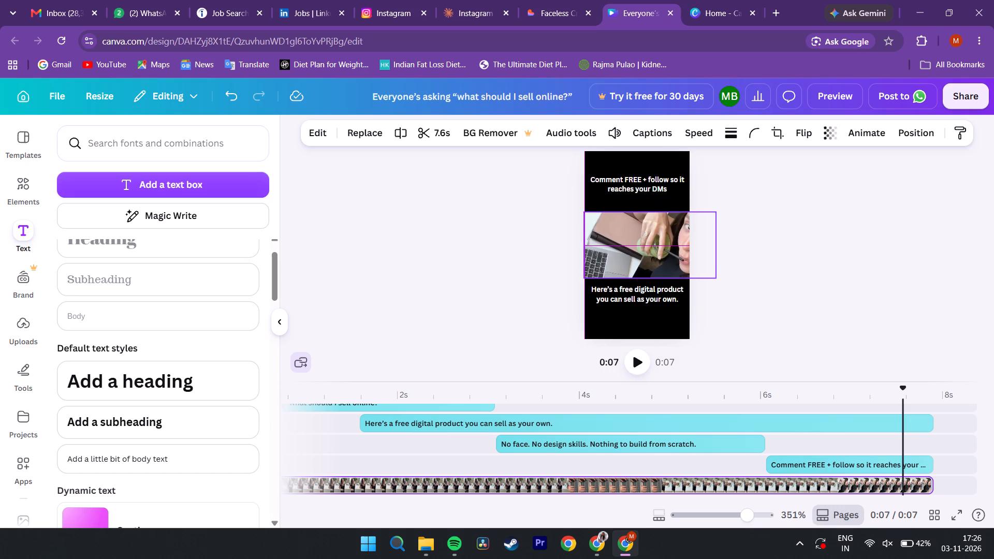
{"action": "left_click_drag", "start_coordinate": [625, 246], "coordinate": [625, 246]}
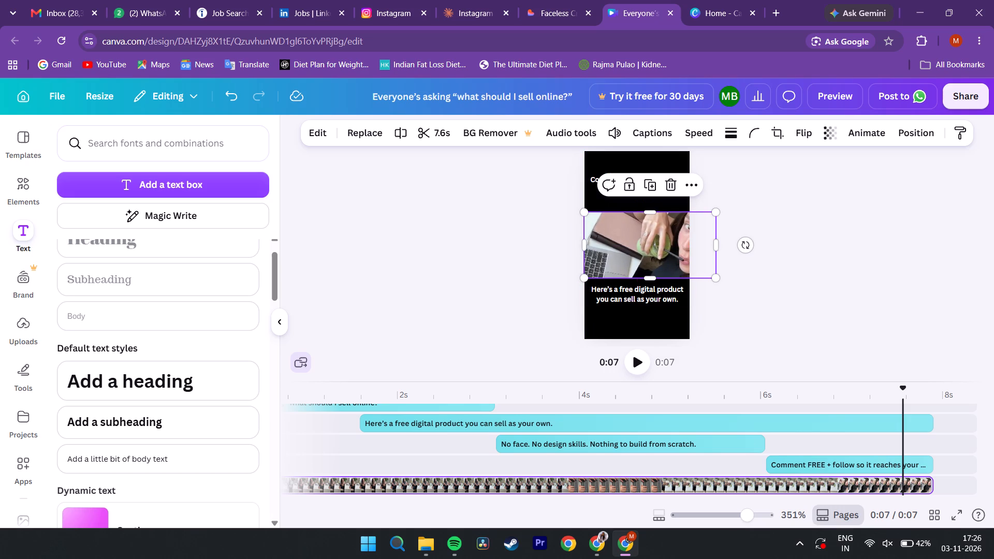
Deselect the video clip and replay the reel from the start to check the new clip framing with the captions.
{"action": "left_click", "coordinate": [753, 343]}
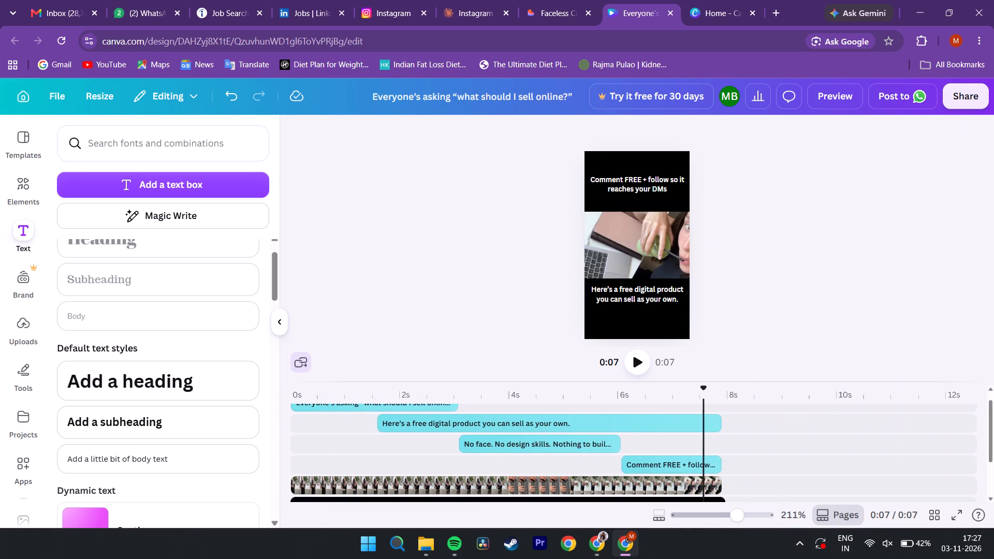
{"action": "left_click_drag", "start_coordinate": [382, 389], "coordinate": [250, 392]}
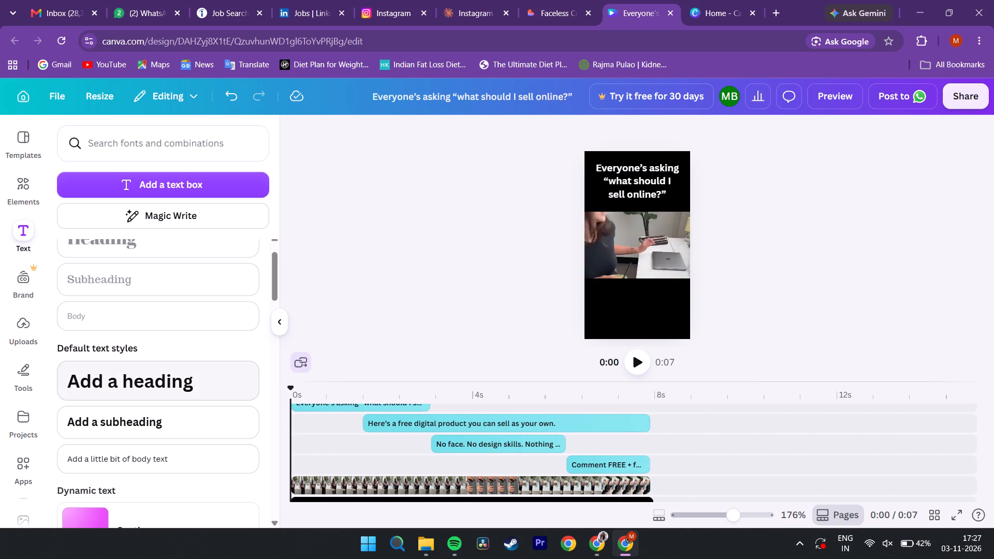
{"action": "key", "text": "space"}
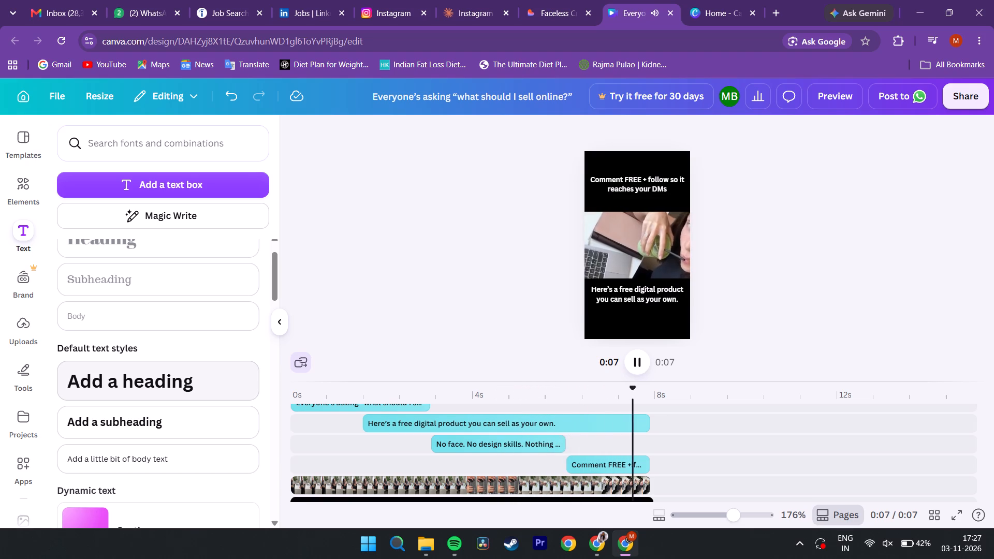